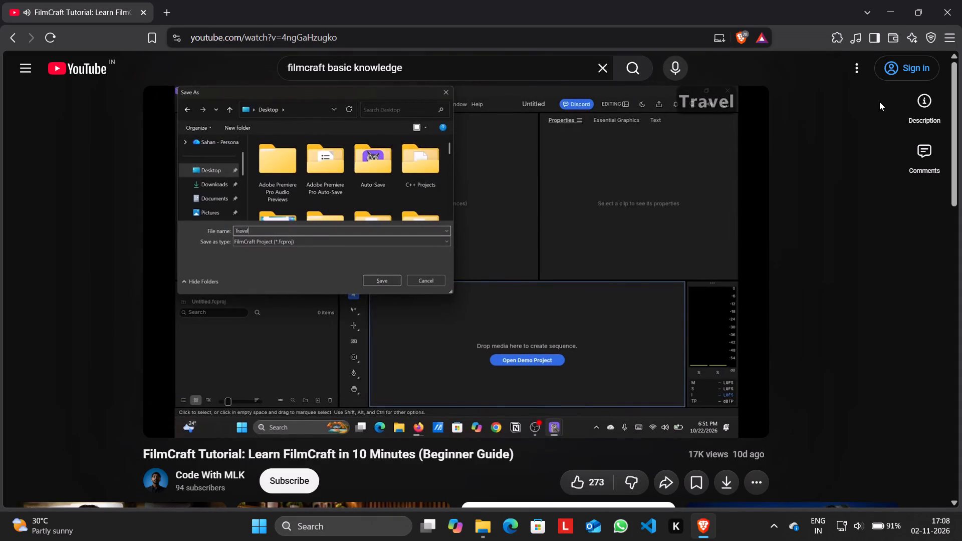
Pause the FilmCraft tutorial, tile the browser to half the screen and close the Videos folder window.
key(space)
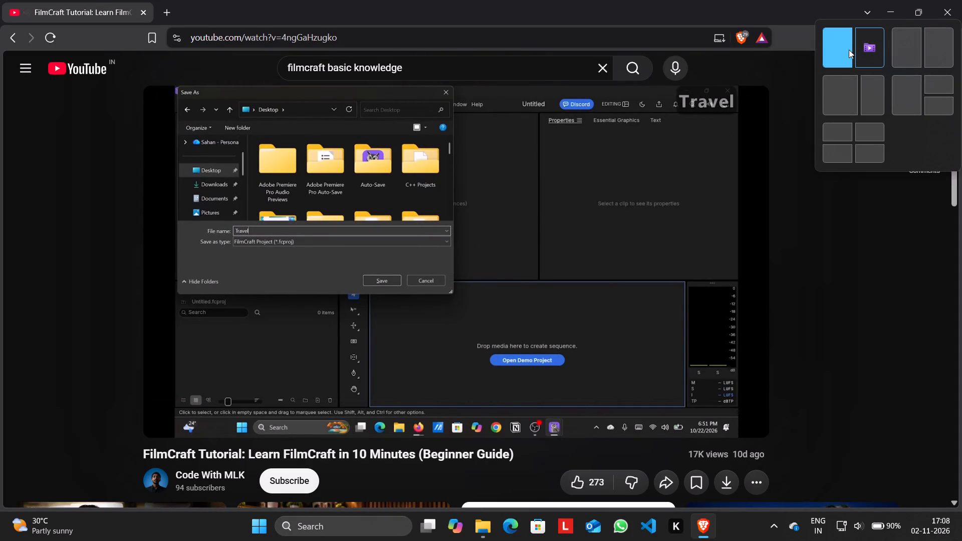
click(904, 57)
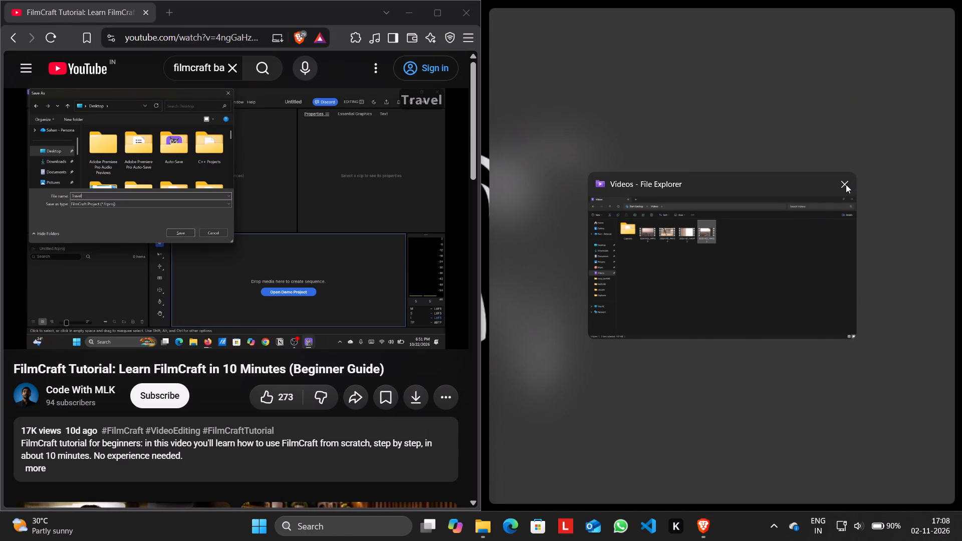
click(846, 183)
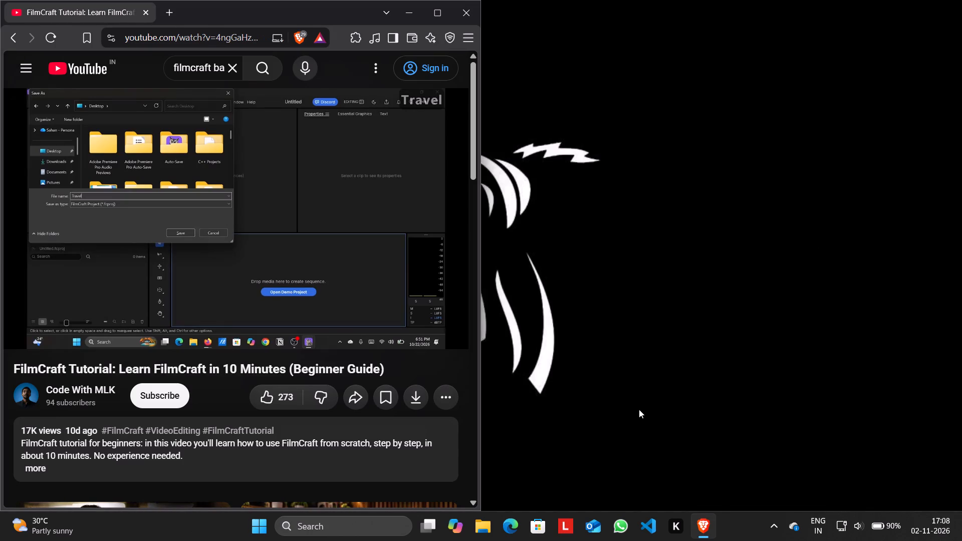
Launch FilmCraft from the recent system searches.
click(330, 526)
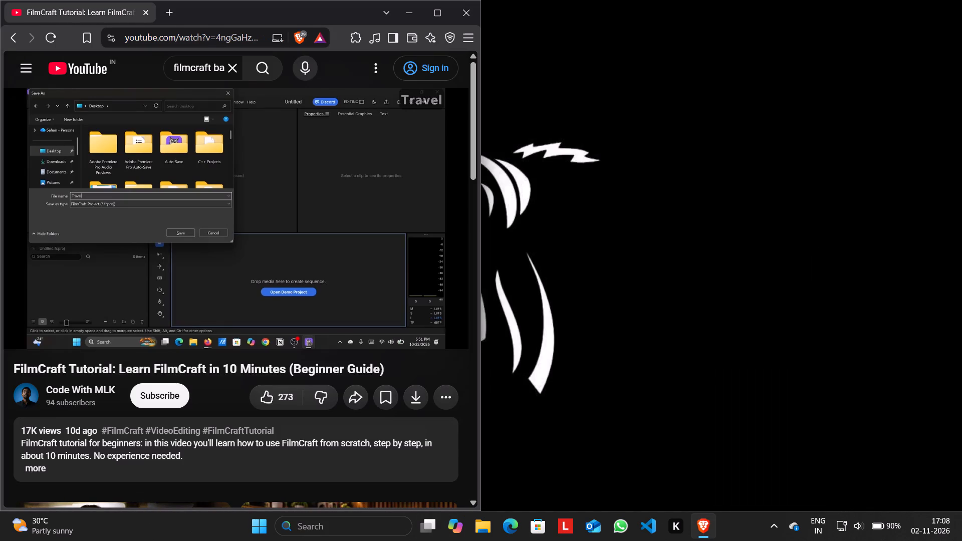
click(388, 174)
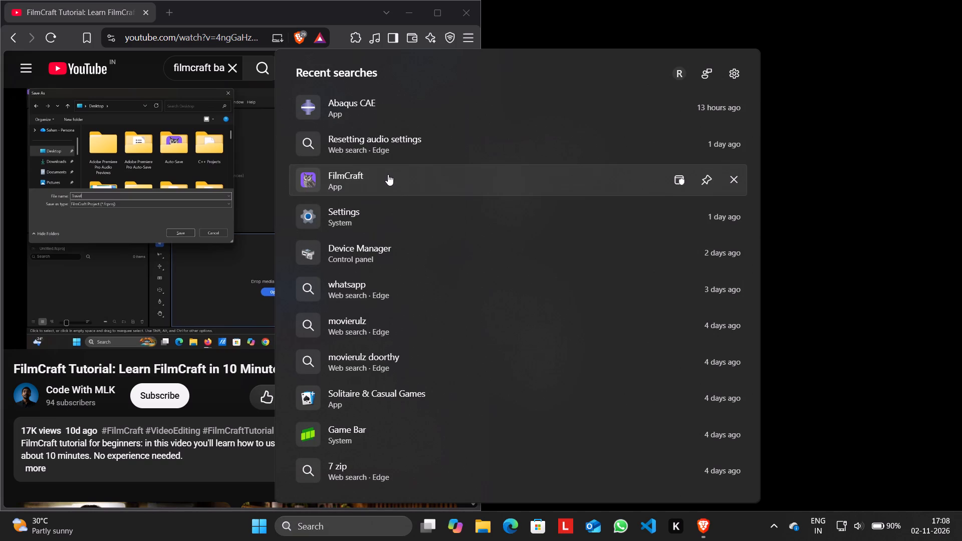
double_click(388, 174)
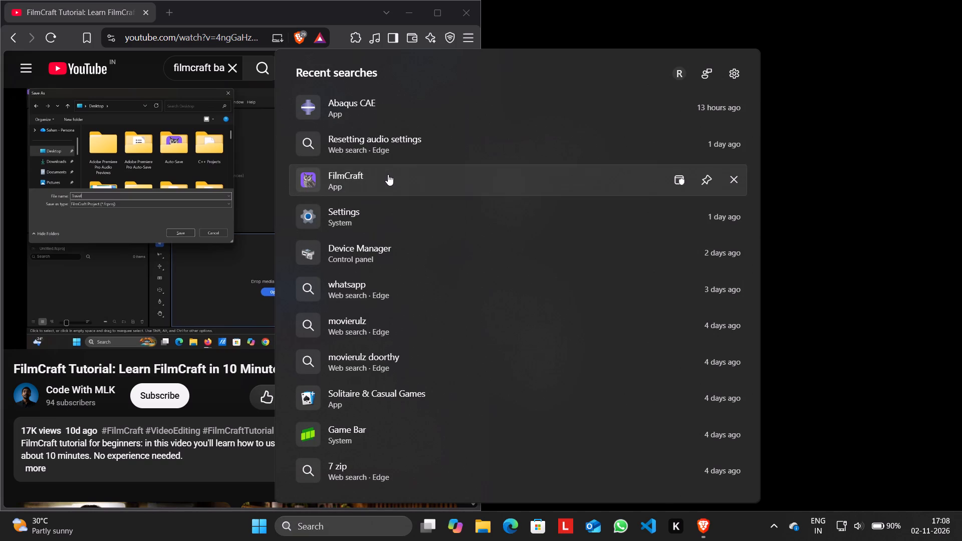
double_click(388, 174)
triple_click(388, 174)
drag(388, 174, 320, 416)
click(350, 529)
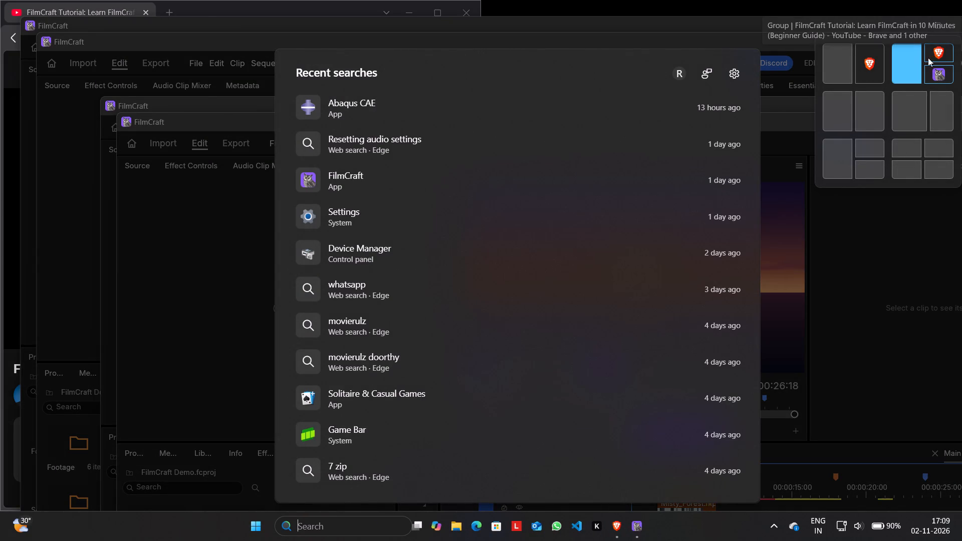
click(771, 82)
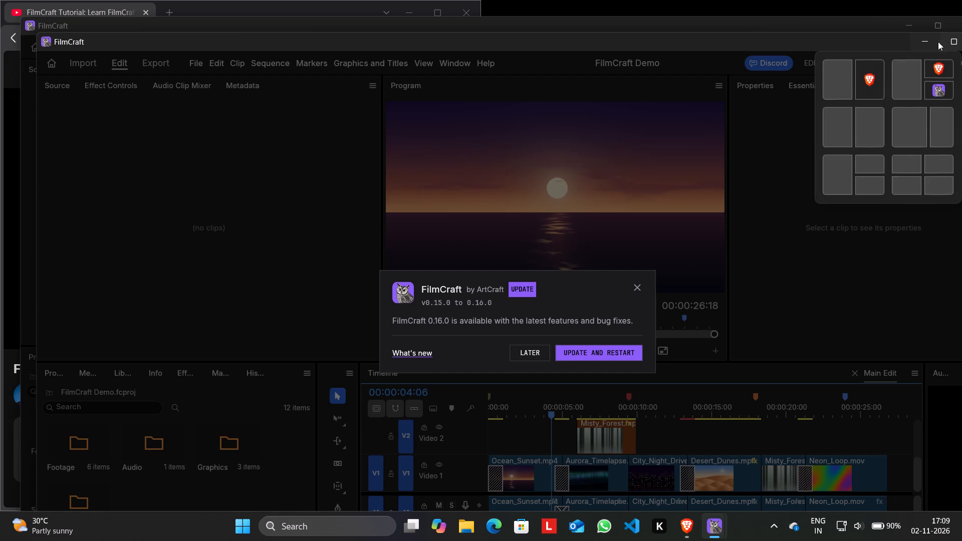
Clear away the duplicate FilmCraft windows so that only one remains open.
click(935, 42)
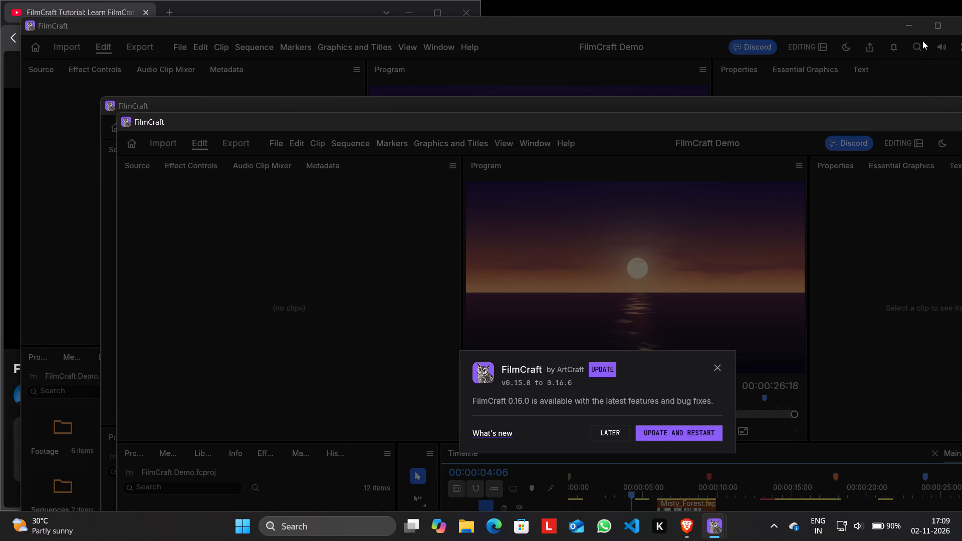
click(905, 23)
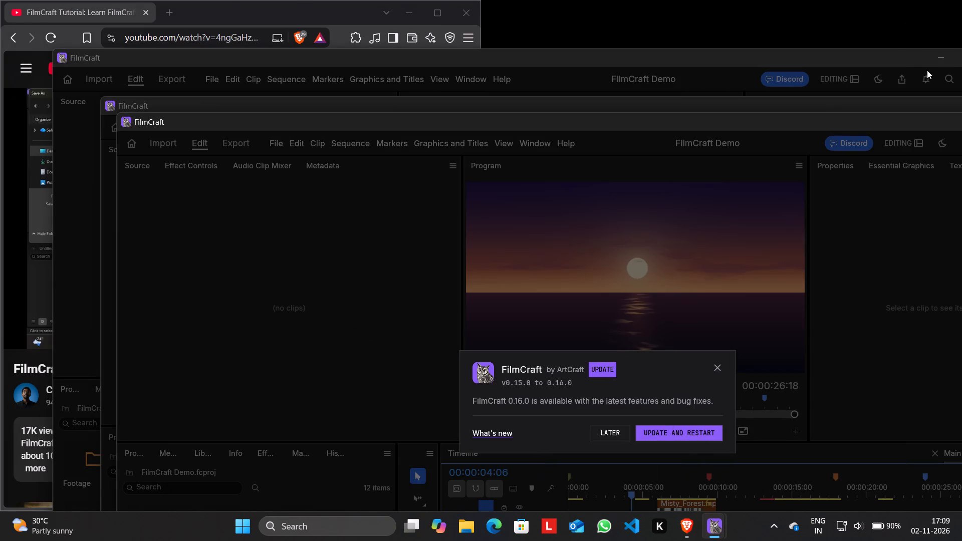
click(939, 65)
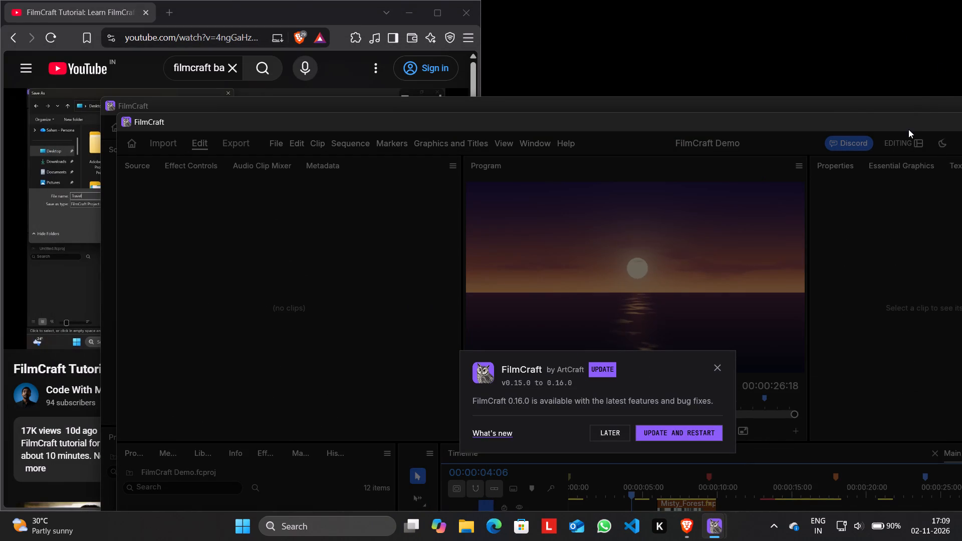
drag(864, 116, 652, 57)
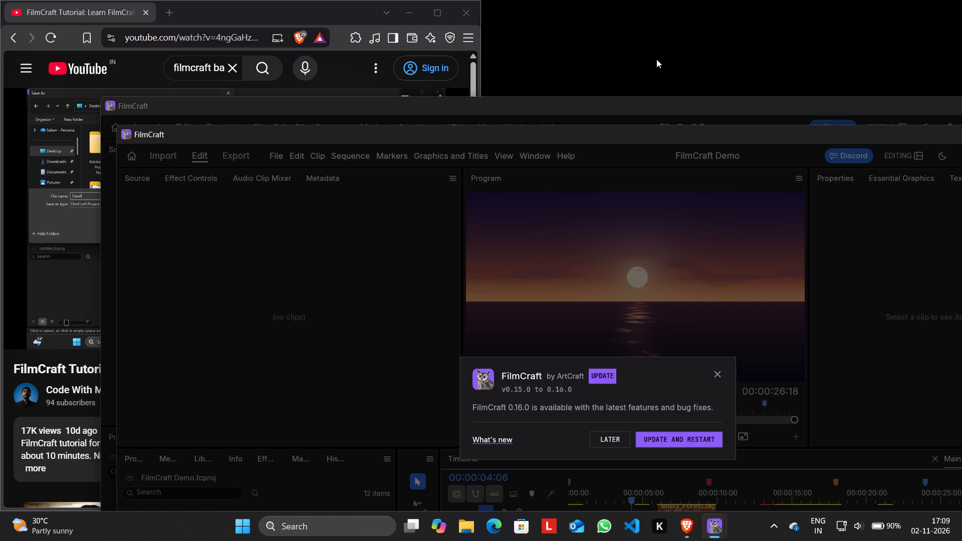
drag(670, 131, 400, 89)
click(794, 89)
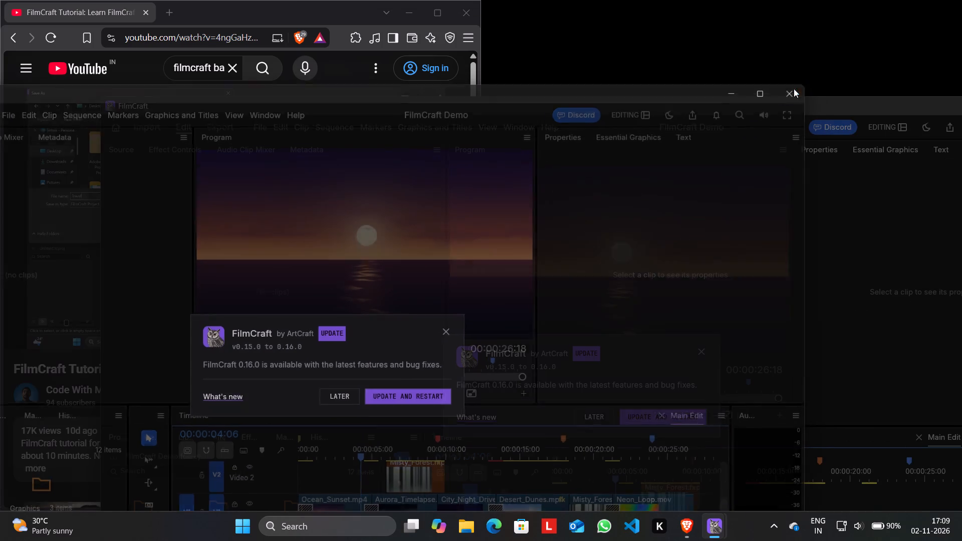
drag(816, 105, 573, 83)
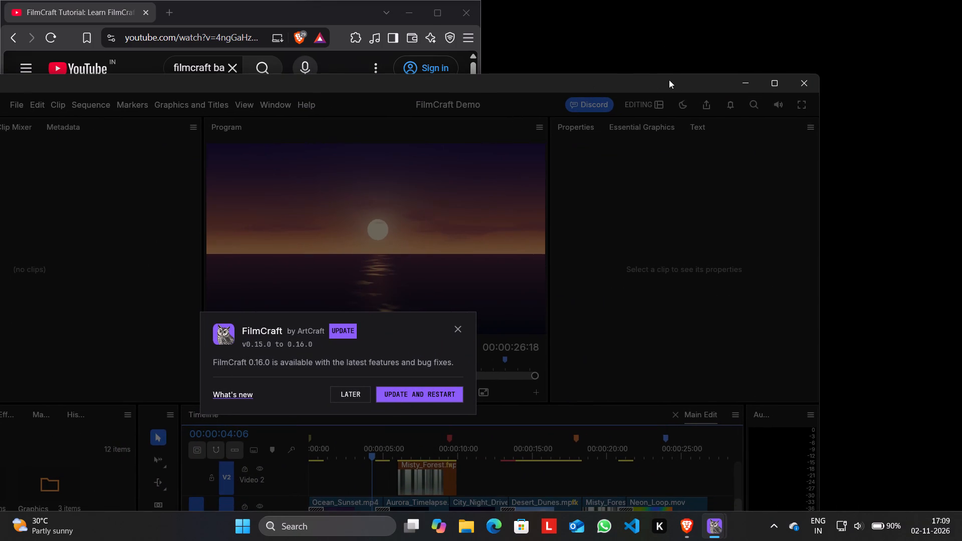
click(808, 85)
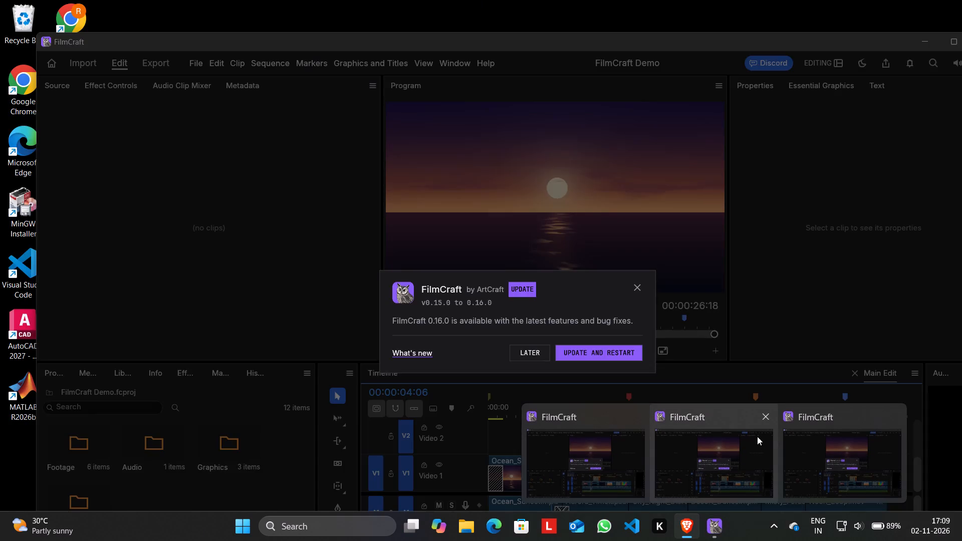
click(762, 423)
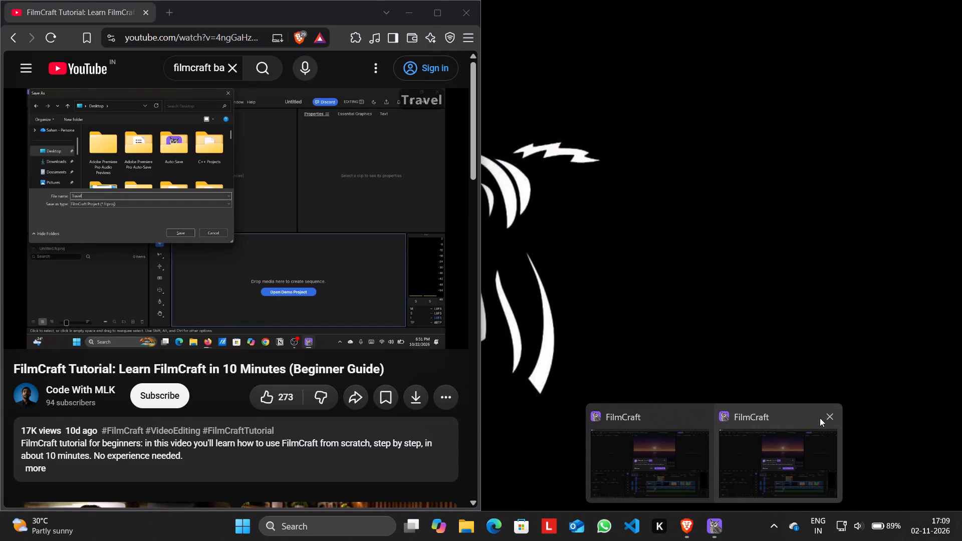
click(834, 417)
Postpone the 0.16.0 update in the remaining FilmCraft window and tile that window beside the tutorial.
click(728, 478)
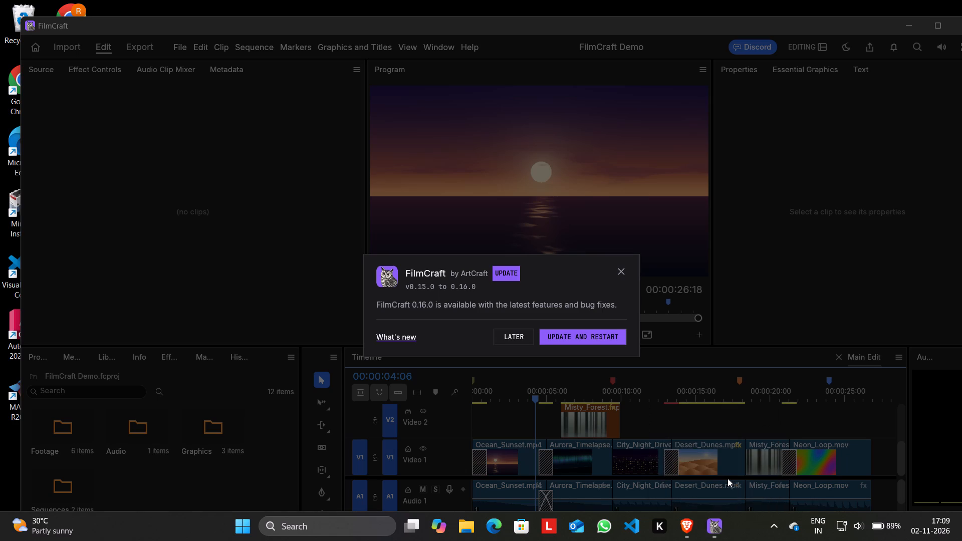
click(516, 335)
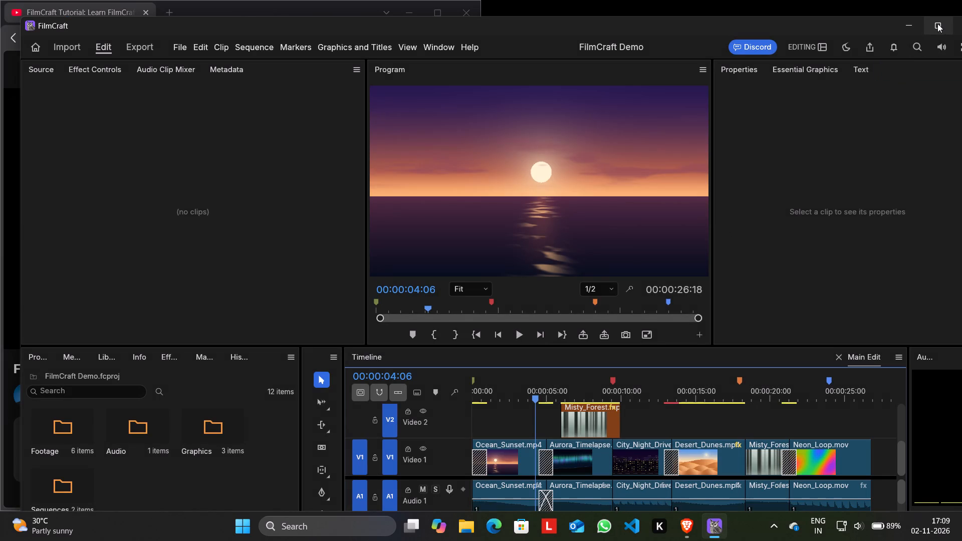
click(838, 77)
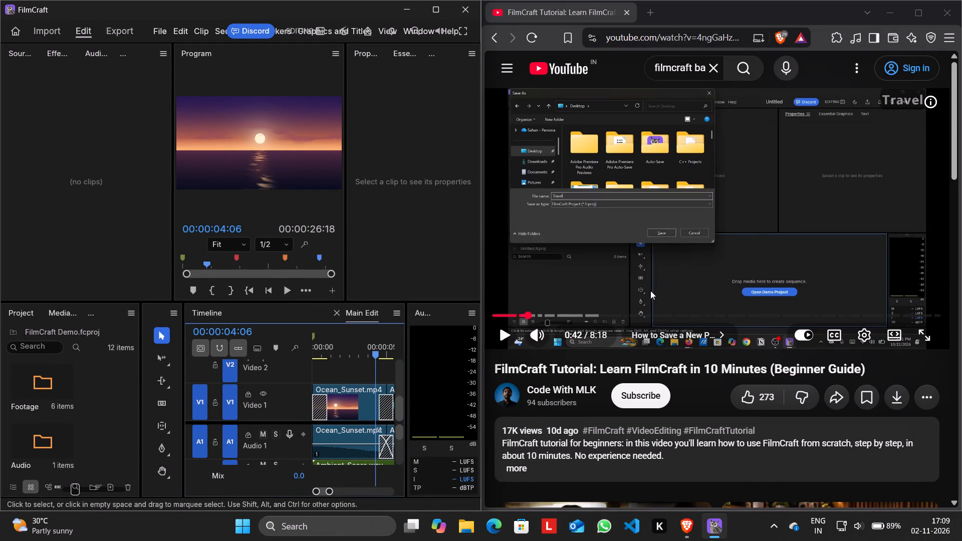
Replay the tutorial's part on closing a project and close the FilmCraft Demo project accordingly.
click(507, 333)
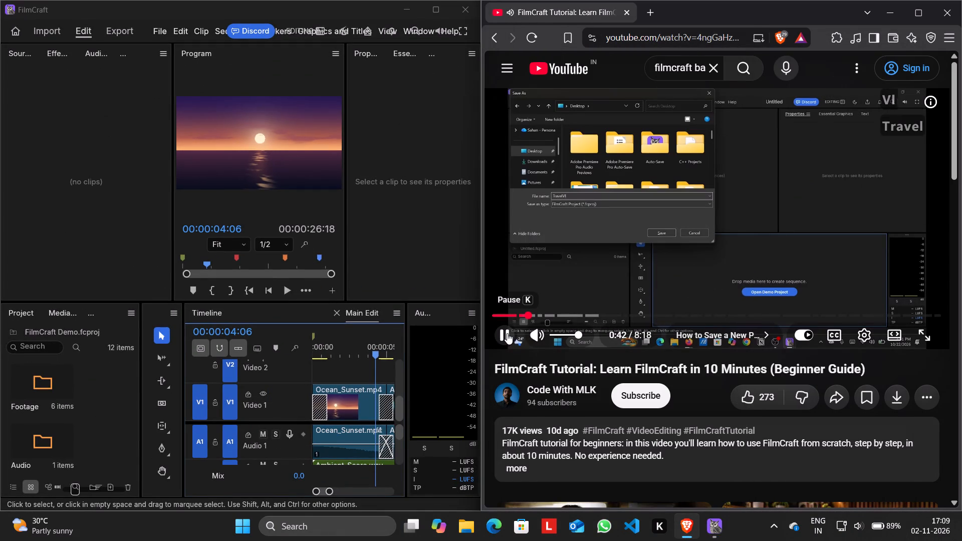
key(Left)
key(Left)
key(Left)
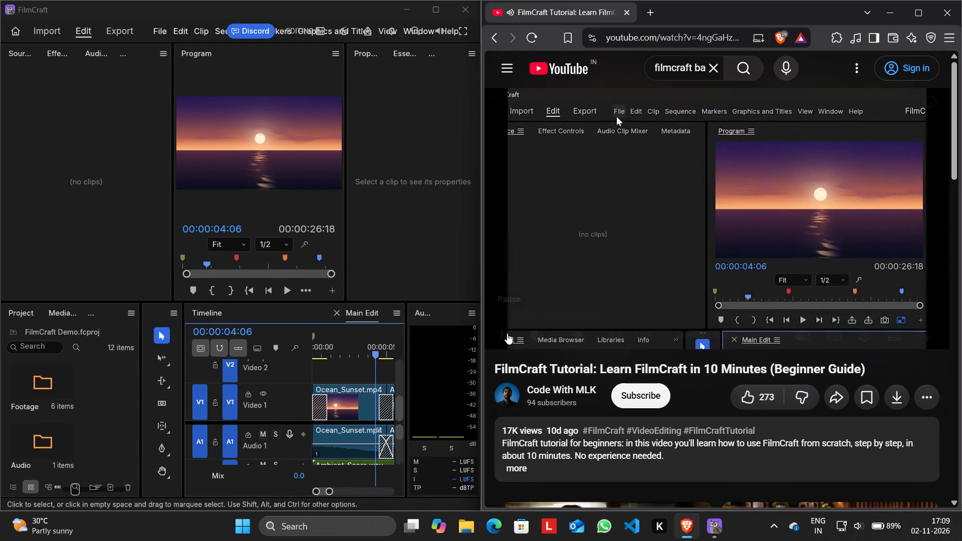
click(155, 30)
click(187, 135)
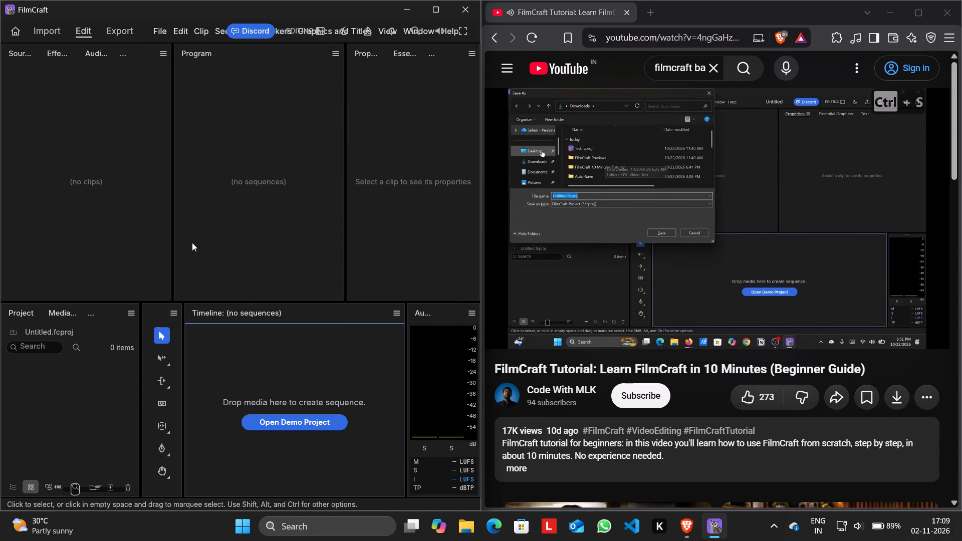
Save the untitled project as "rain edit" in the Captures folder.
key(ctrl+s)
key(BackSpace)
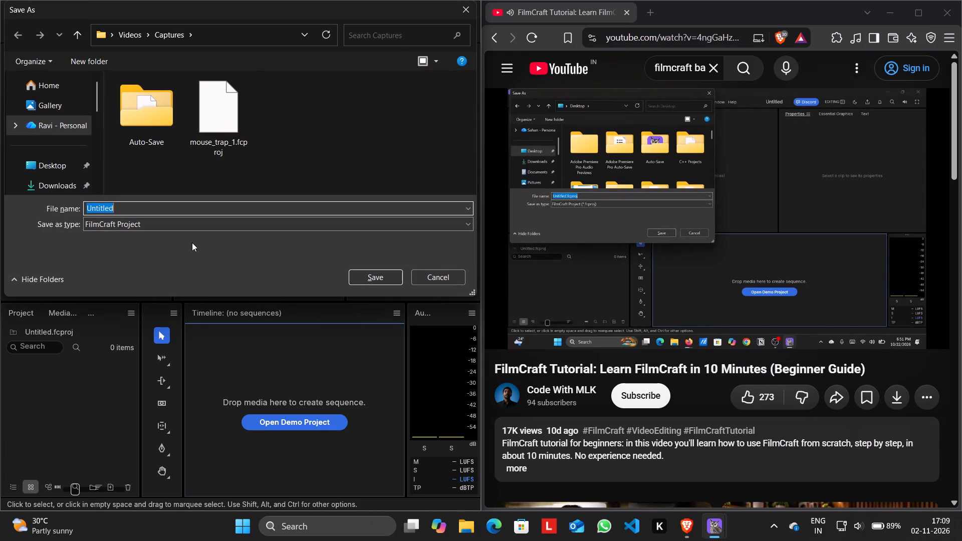
text(rain)
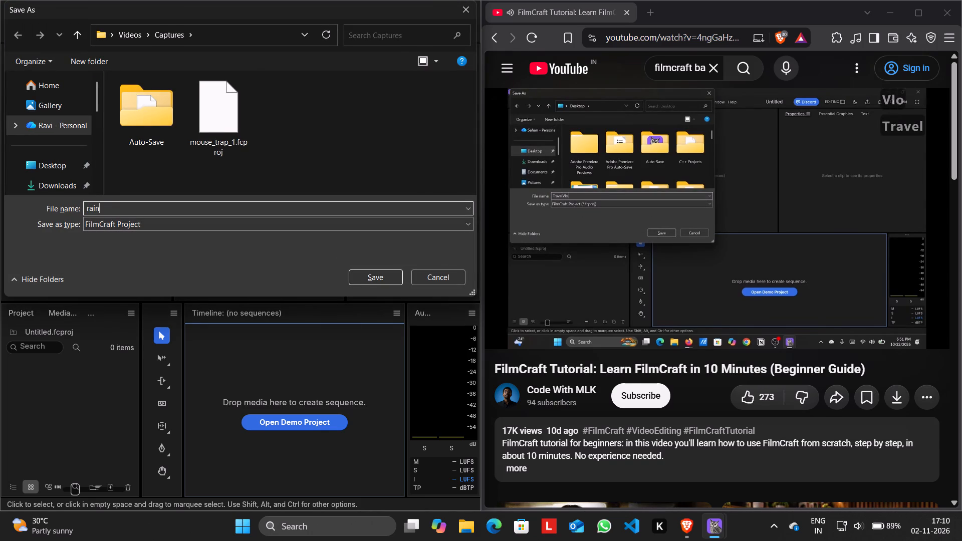
key(space)
text(es)
key(BackSpace)
text(dit)
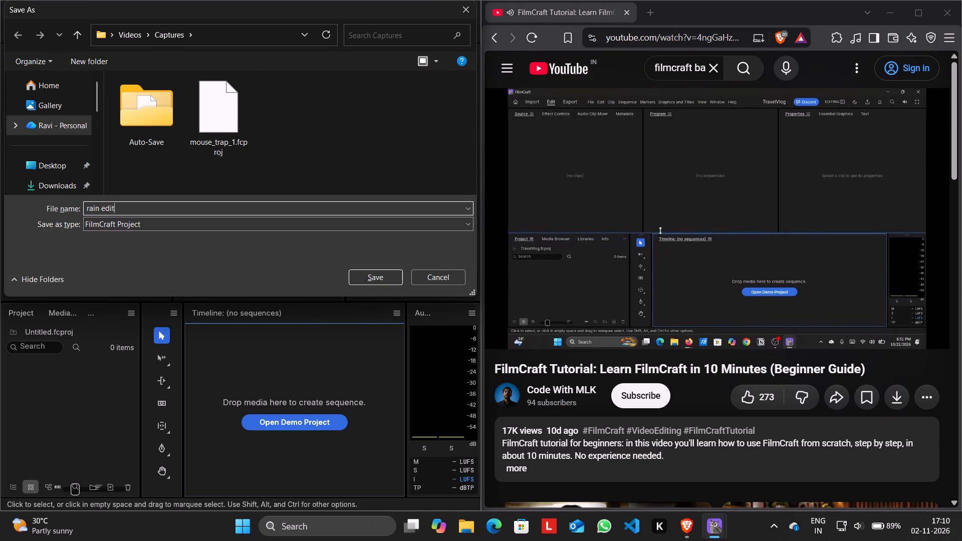
click(384, 279)
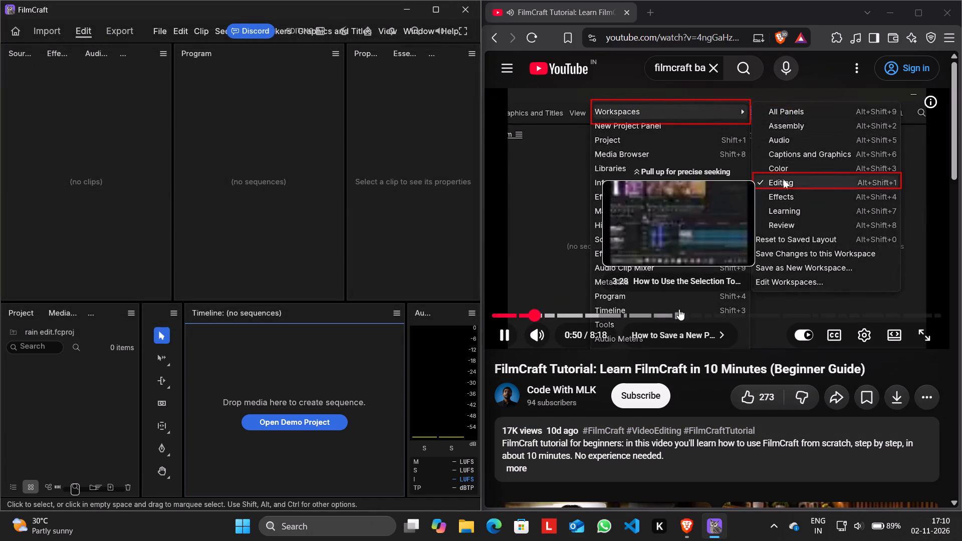
Move the tutorial back to its section on choosing the Editing workspace and watch it.
click(679, 309)
key(Left)
key(Left)
key(Left)
key(Left)
key(Left)
key(Left)
key(Left)
key(Left)
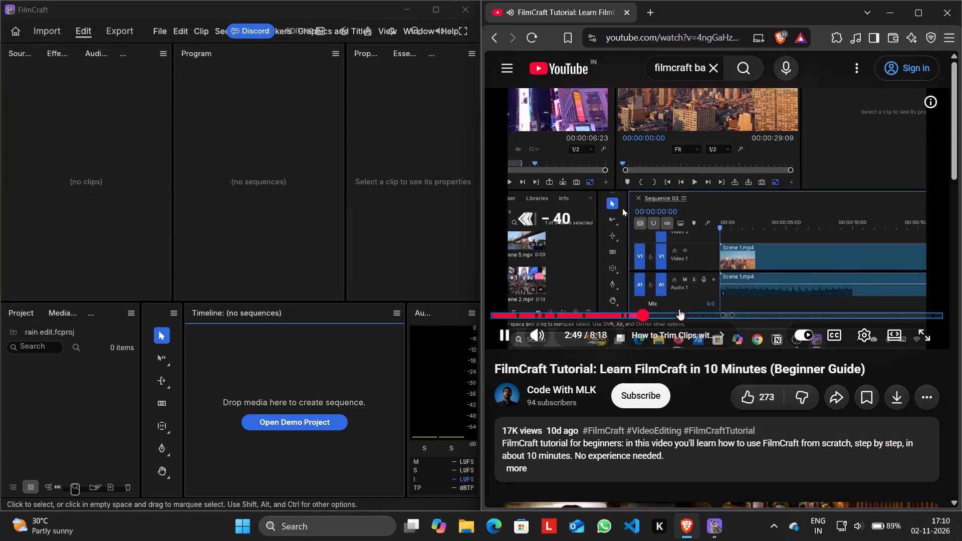
key(Left)
key(Left)
key(Left)
key(Left)
key(Left)
key(Left)
key(Left)
key(Left)
key(Left)
key(Left)
key(Left)
key(Left)
key(Left)
key(Left)
key(Left)
key(Left)
key(Left)
key(Left)
key(Left)
key(Left)
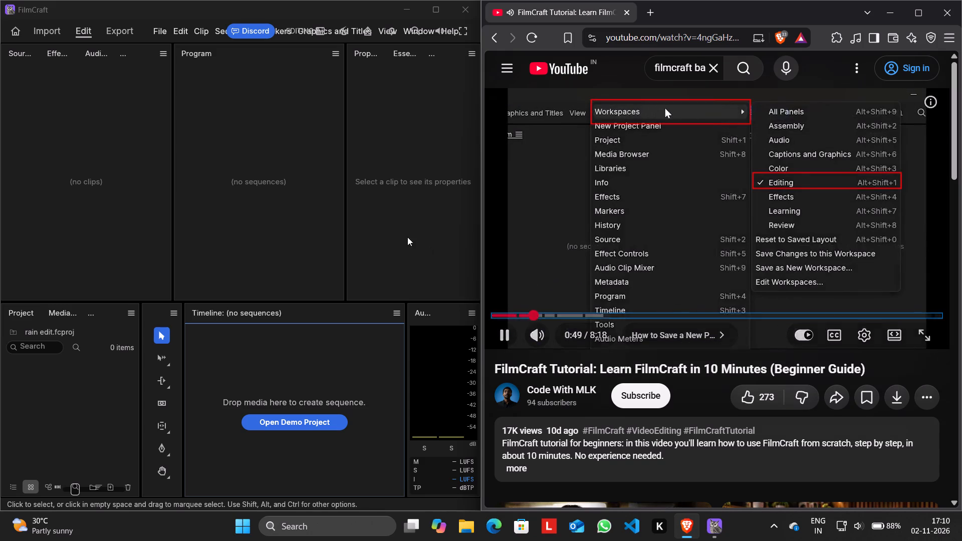
Display FilmCraft's workspace options and replay the tutorial's section on resetting the workspace to its saved layout, closing the options at the end.
click(426, 32)
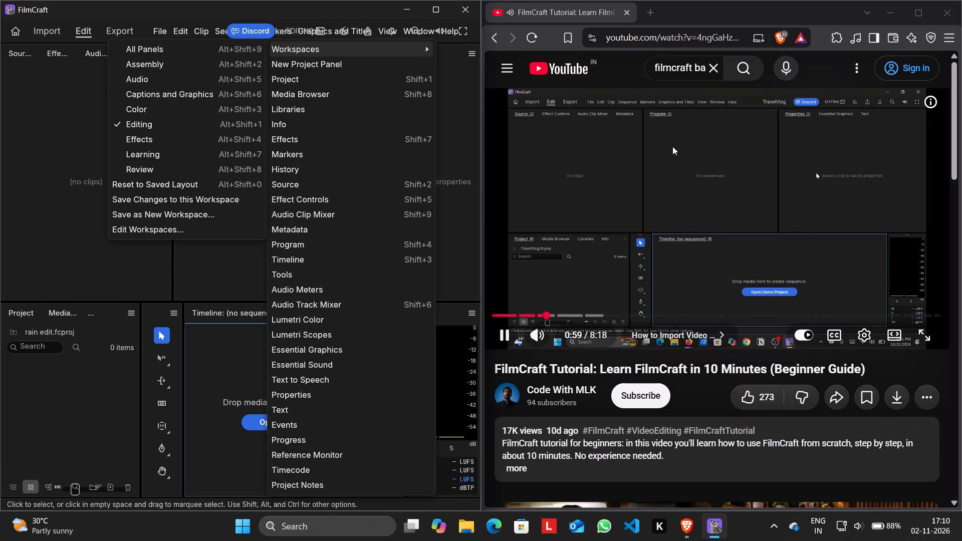
click(506, 333)
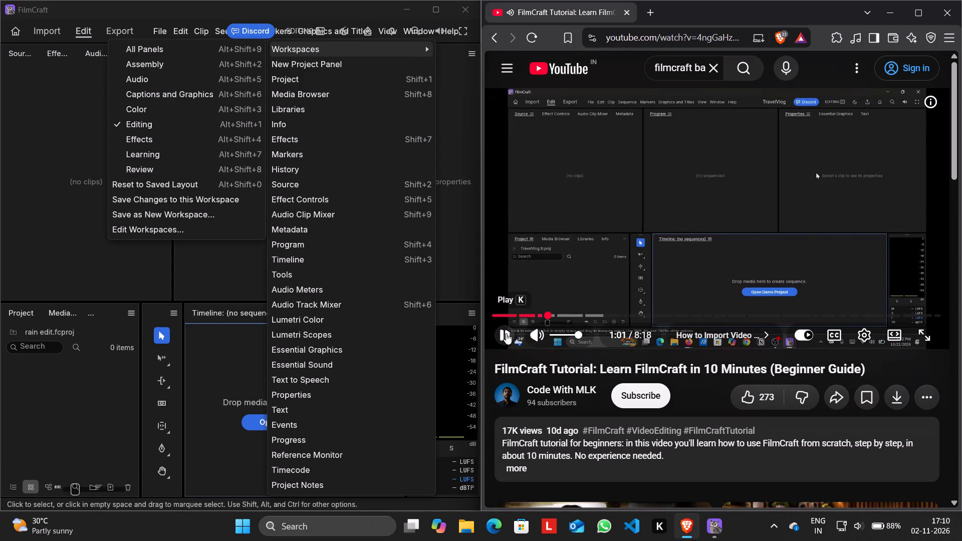
key(Left)
key(Left)
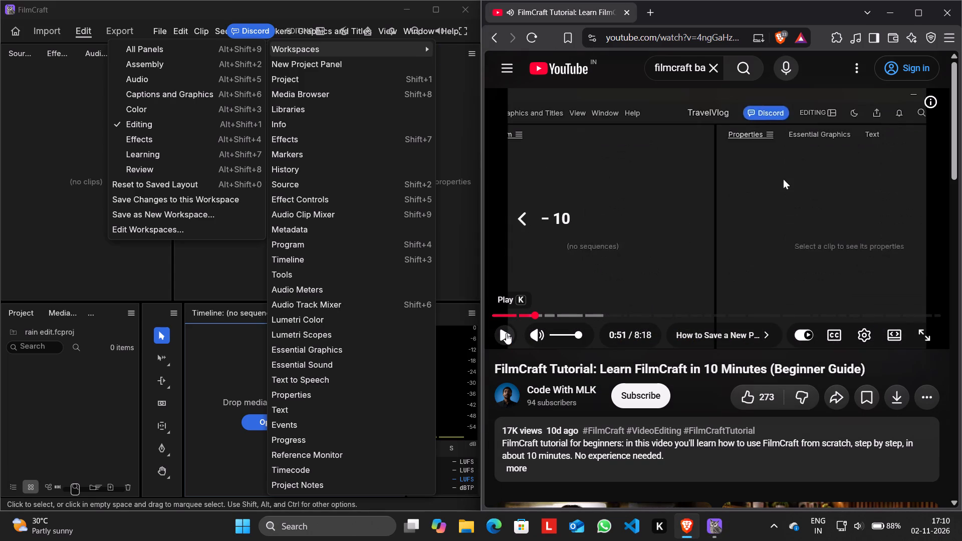
click(506, 333)
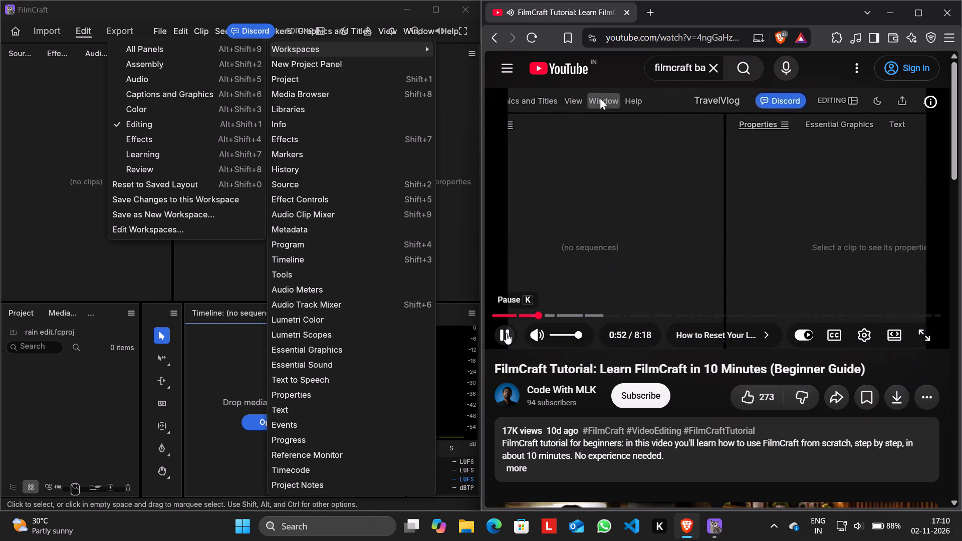
key(Left)
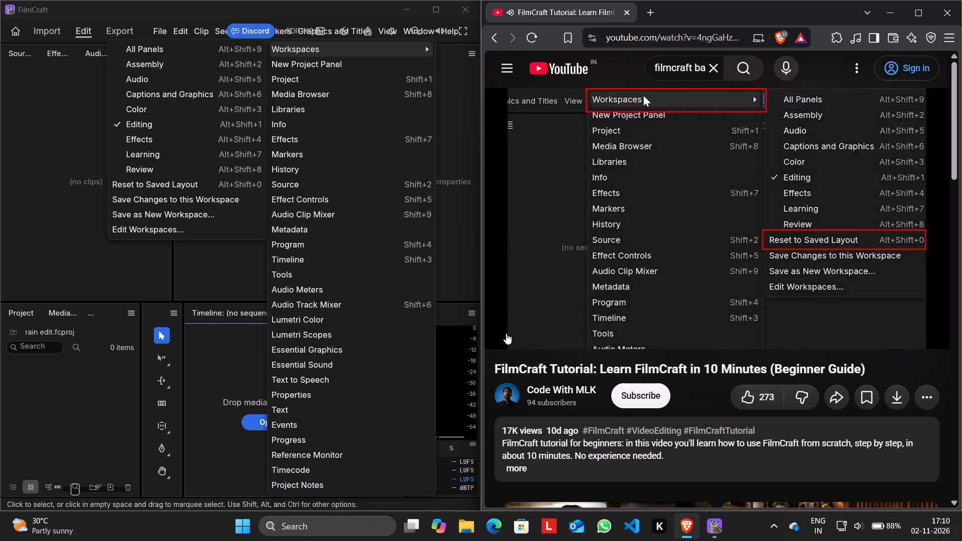
key(Left)
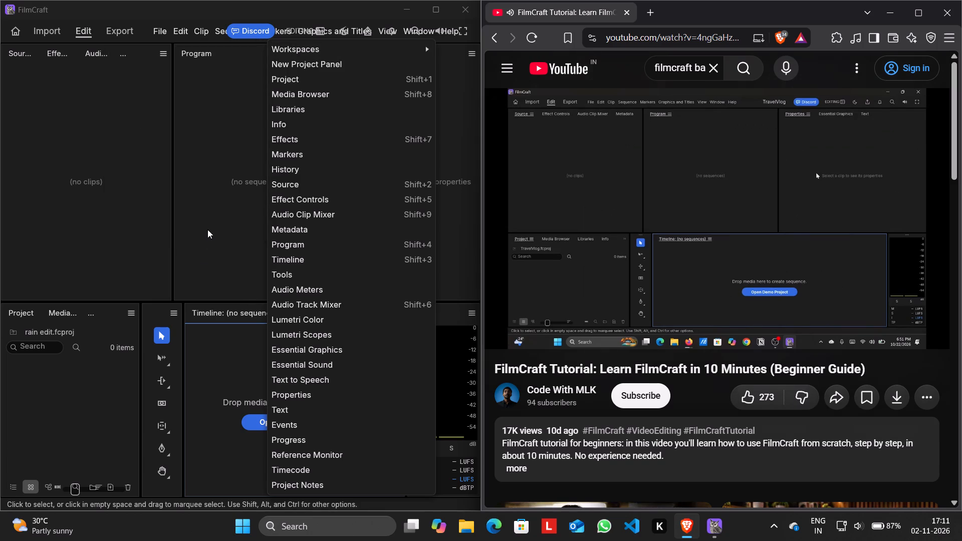
click(217, 223)
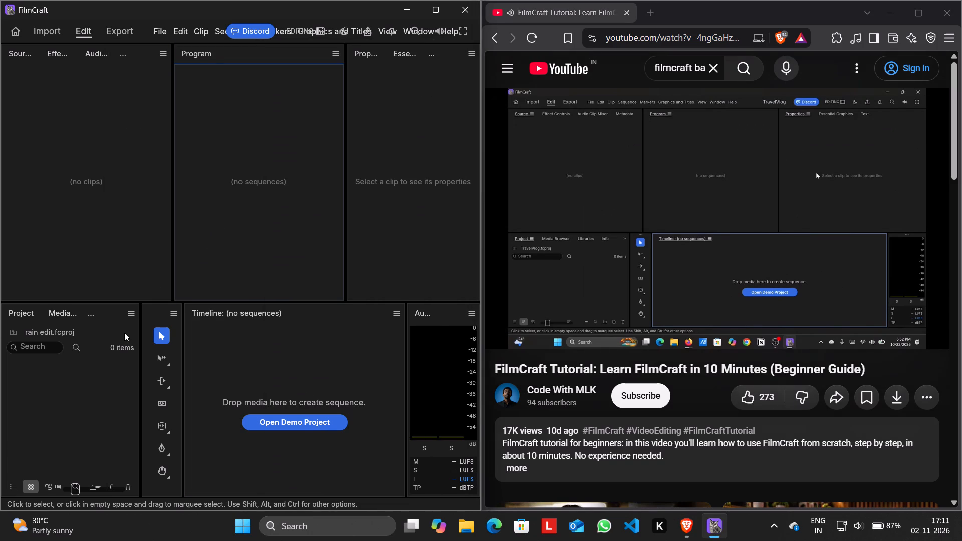
Create a bin named "videos" in the rain edit project.
click(93, 486)
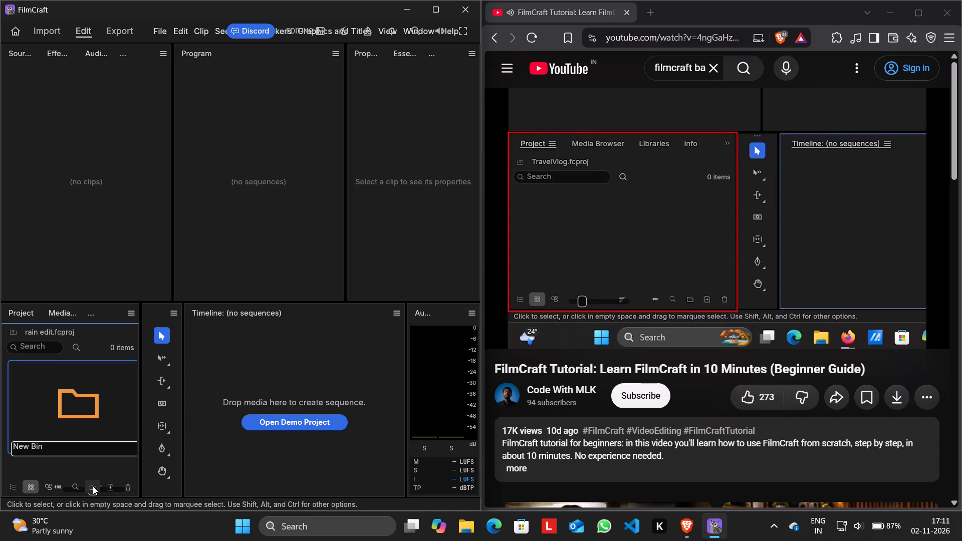
key(BackSpace)
key(BackSpace)
key(BackSpace)
key(BackSpace)
key(BackSpace)
key(BackSpace)
key(BackSpace)
key(BackSpace)
text(vide)
text(os)
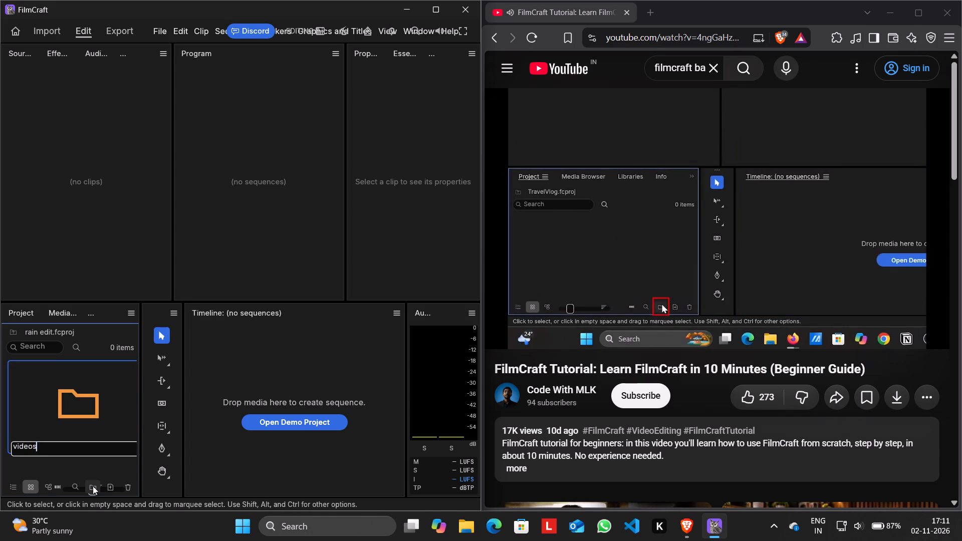
key(Return)
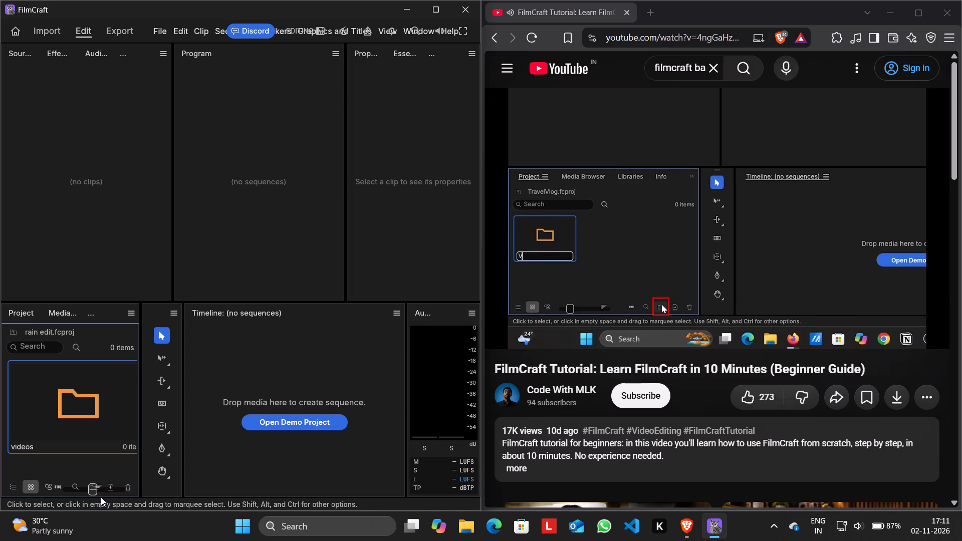
Create a second bin named "audio" alongside the videos bin.
click(92, 488)
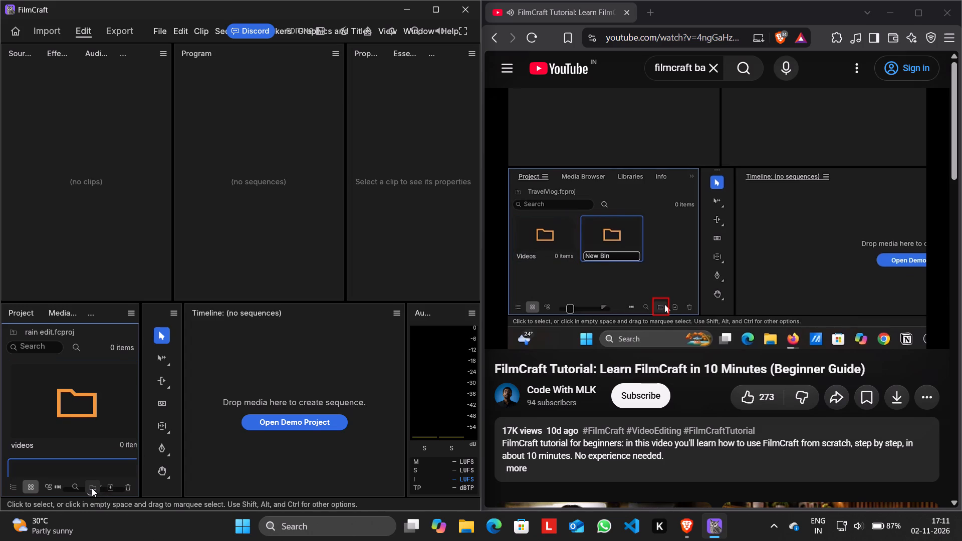
scroll(63, 408, down, 2)
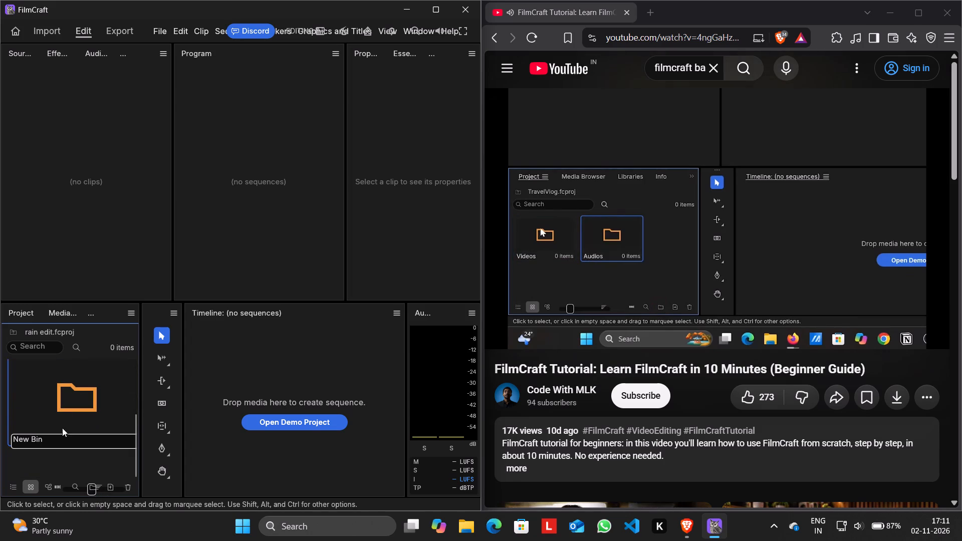
key(BackSpace)
key(BackSpace)
key(BackSpace)
key(BackSpace)
key(BackSpace)
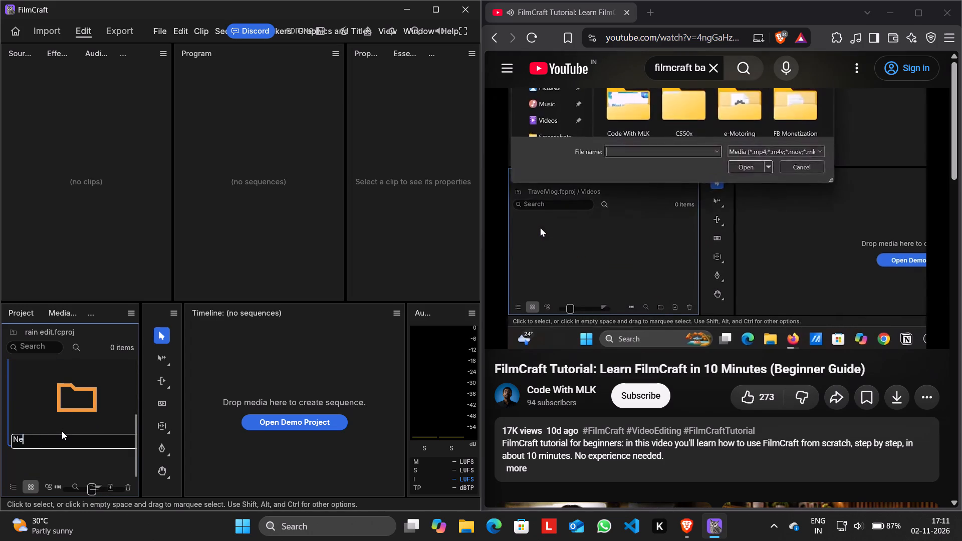
key(BackSpace)
key(BackSpace)
text(pi)
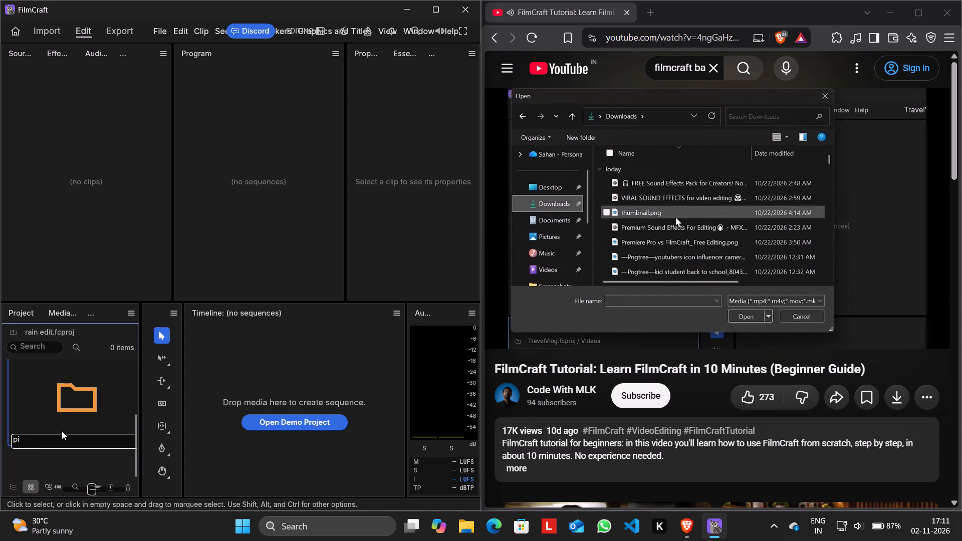
key(BackSpace)
key(BackSpace)
text(audio)
key(Return)
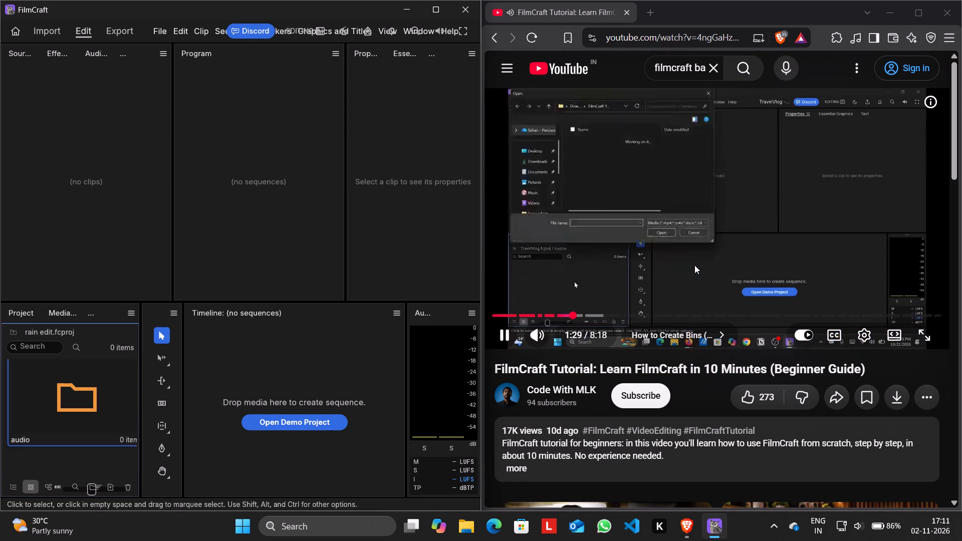
Replay the tutorial's part on creating bins and importing media files into the Videos bin.
key(Left)
key(Left)
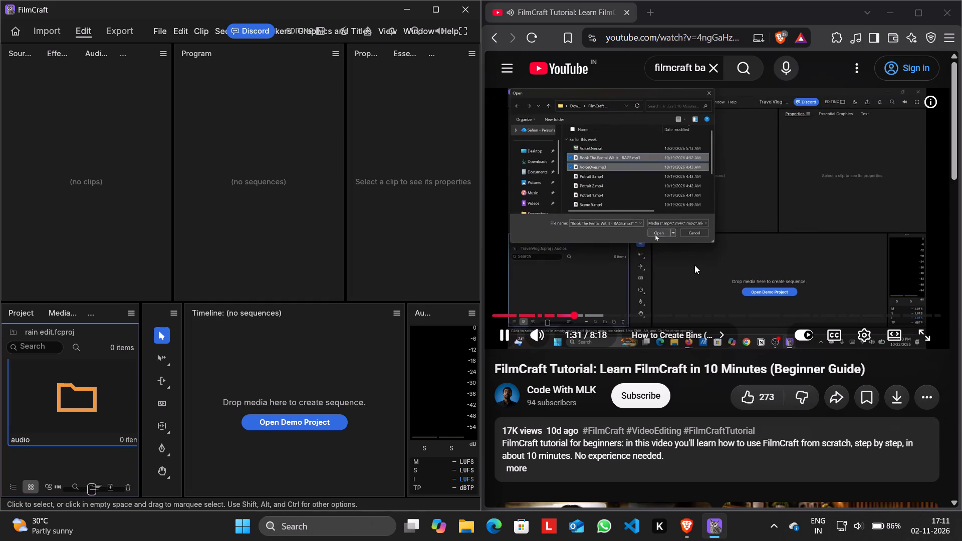
key(Left)
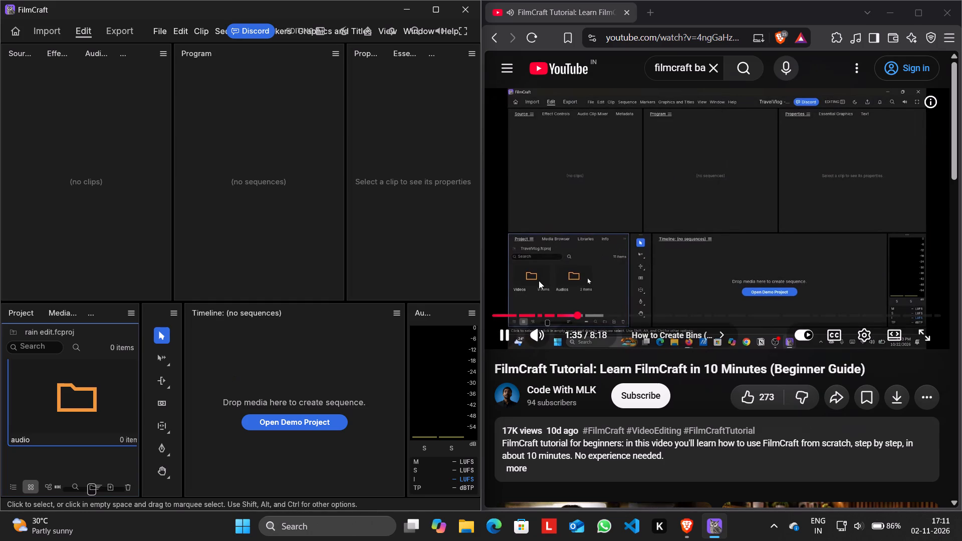
scroll(111, 386, up, 3)
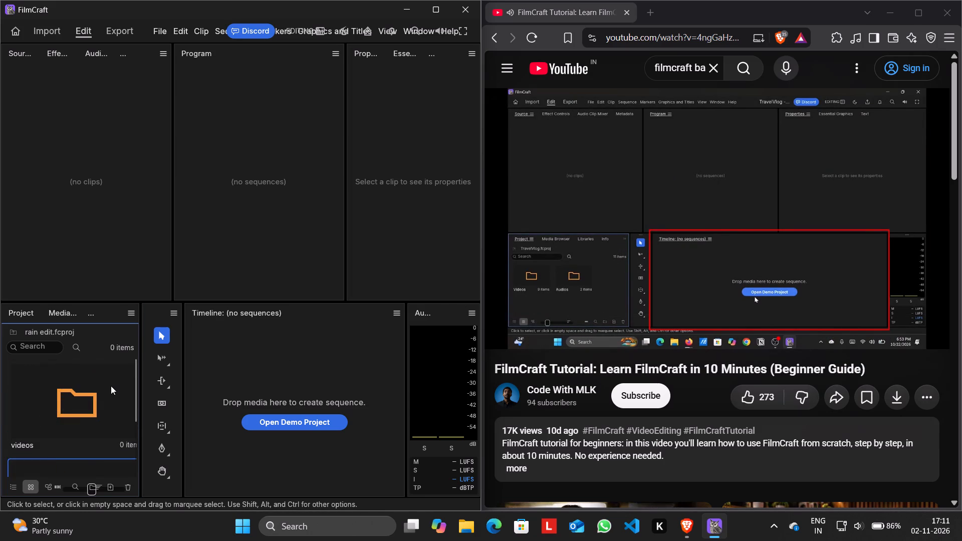
click(111, 386)
key(Left)
key(Left)
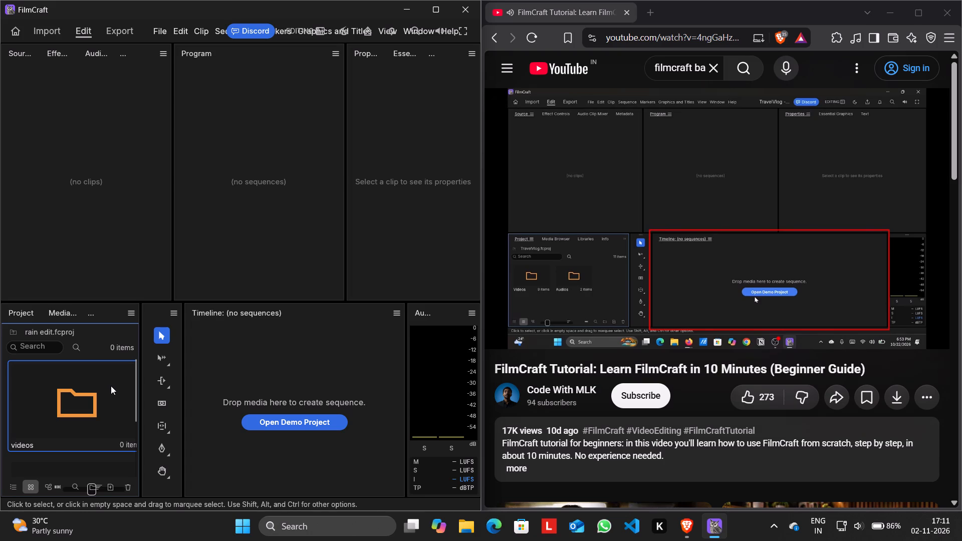
key(Left)
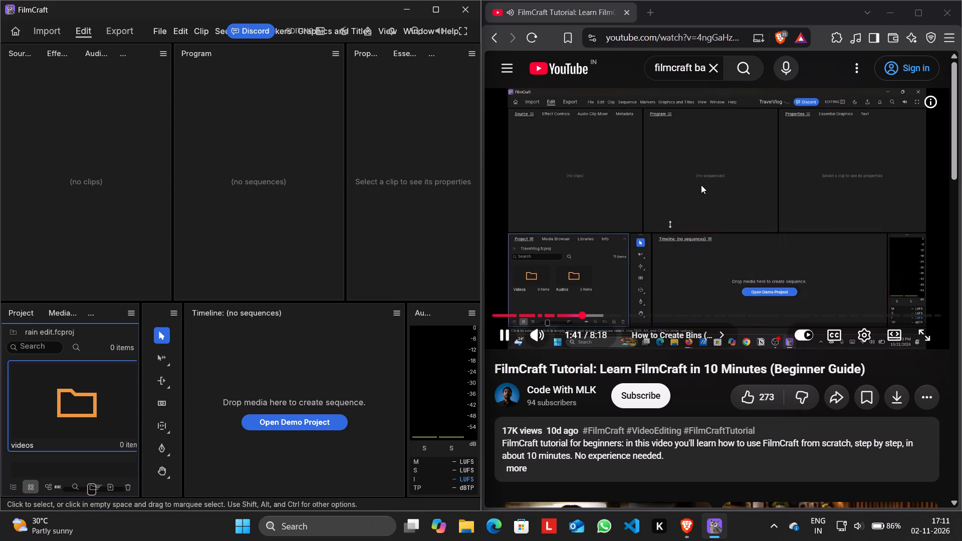
key(Left)
key(Left)
key(Left)
key(Left)
key(Left)
key(Left)
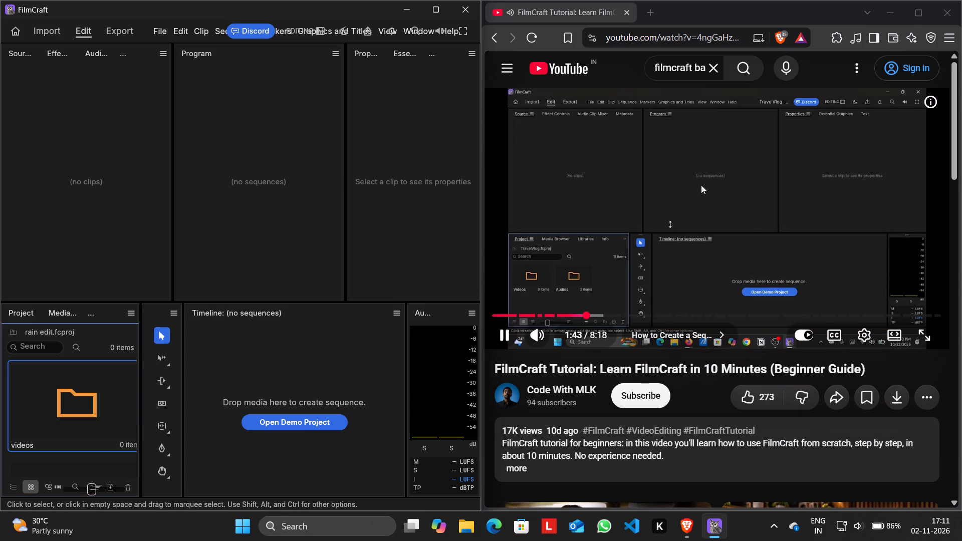
click(701, 185)
key(Left)
key(Left)
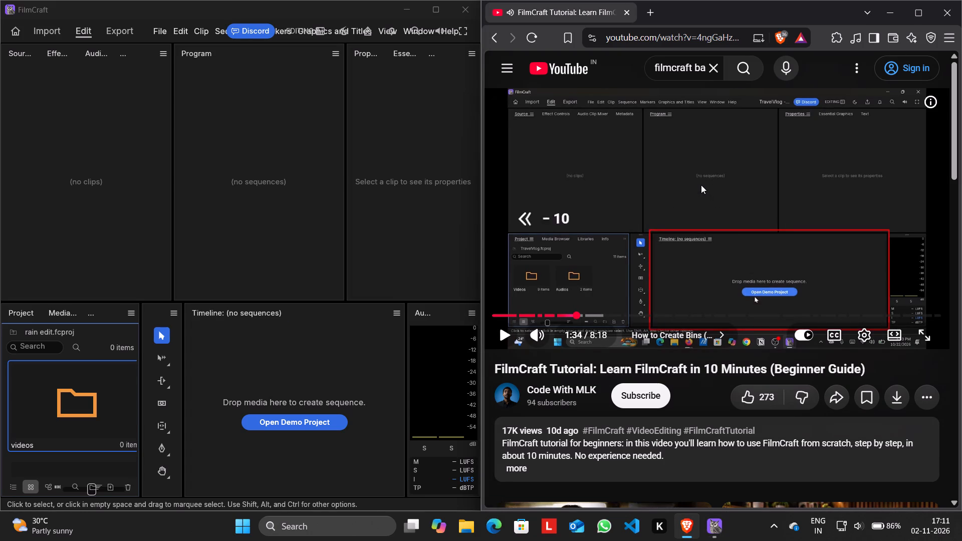
key(Left)
key(Left)
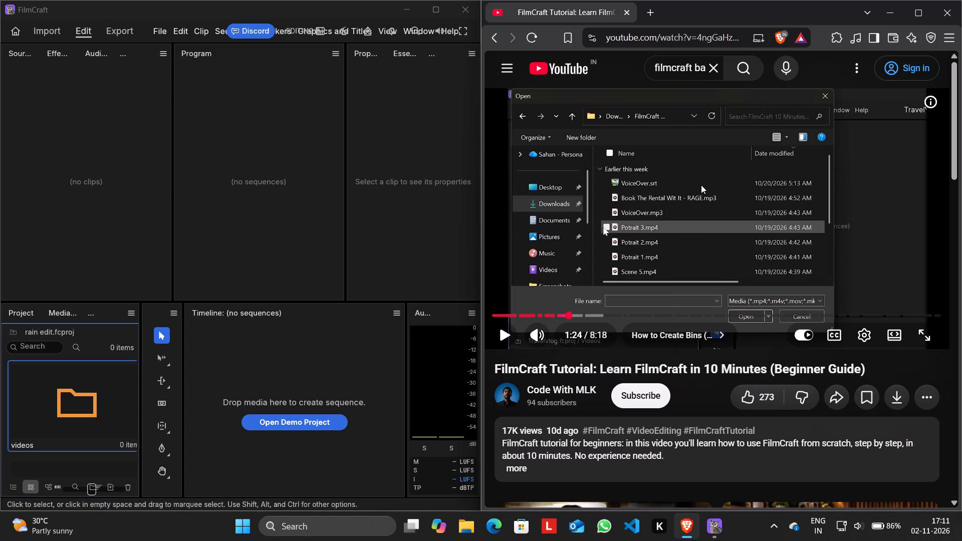
key(Left)
key(Left)
key(Left)
click(701, 185)
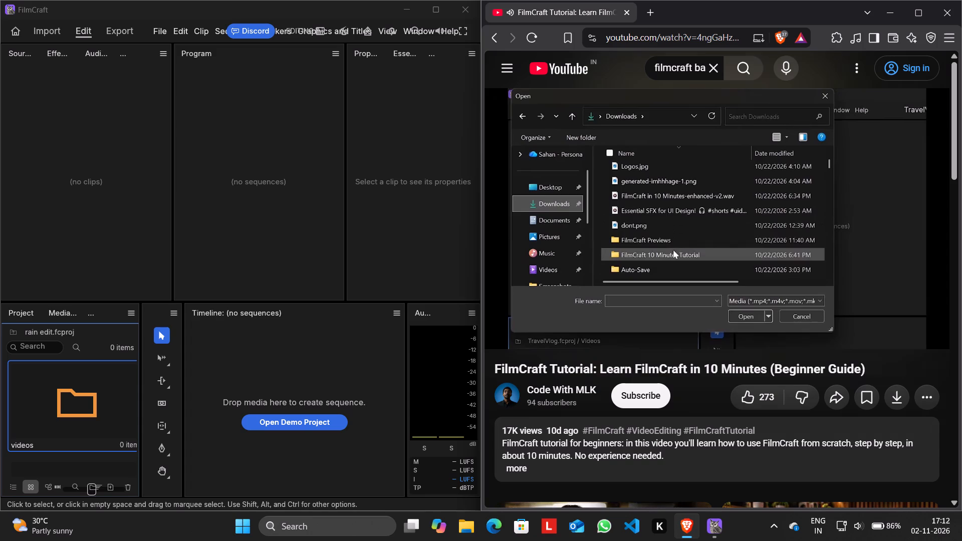
Open the videos bin in the rain edit project.
double_click(99, 414)
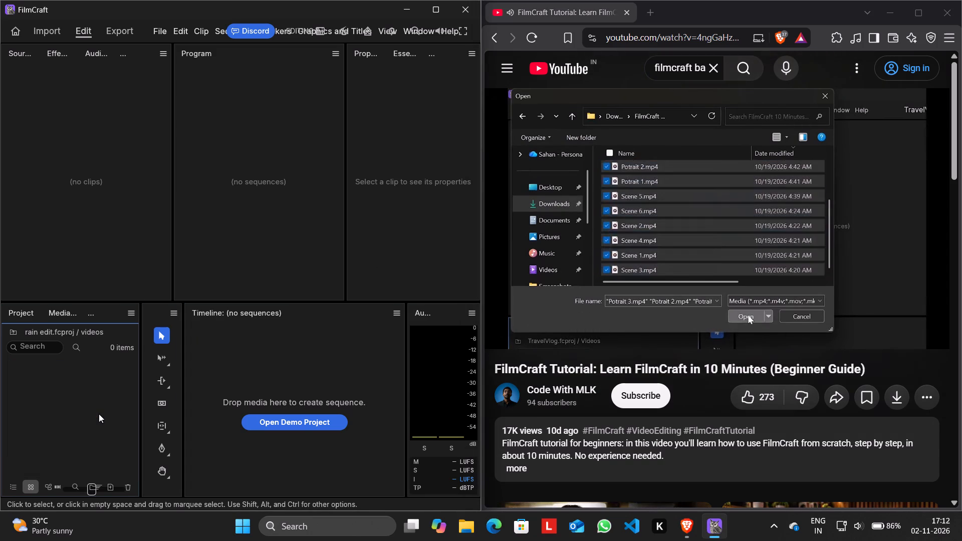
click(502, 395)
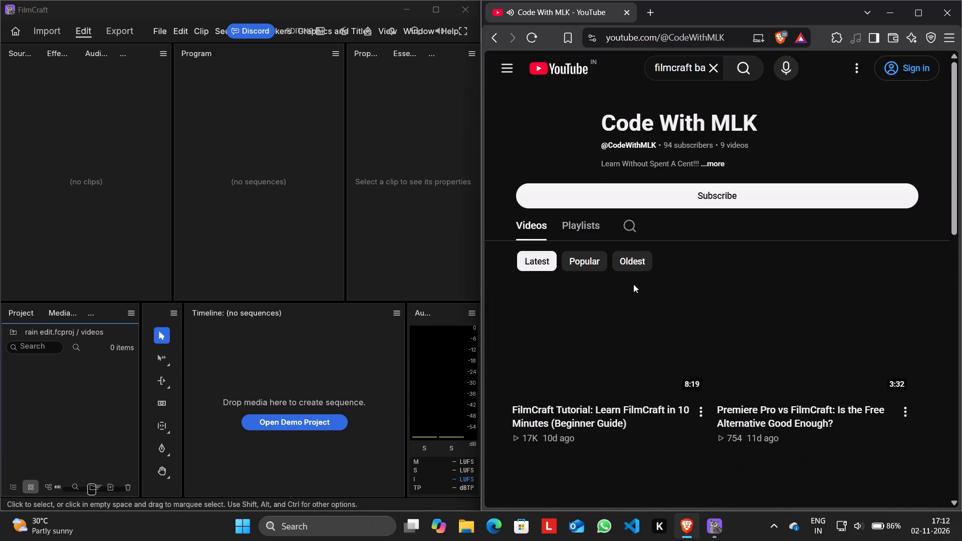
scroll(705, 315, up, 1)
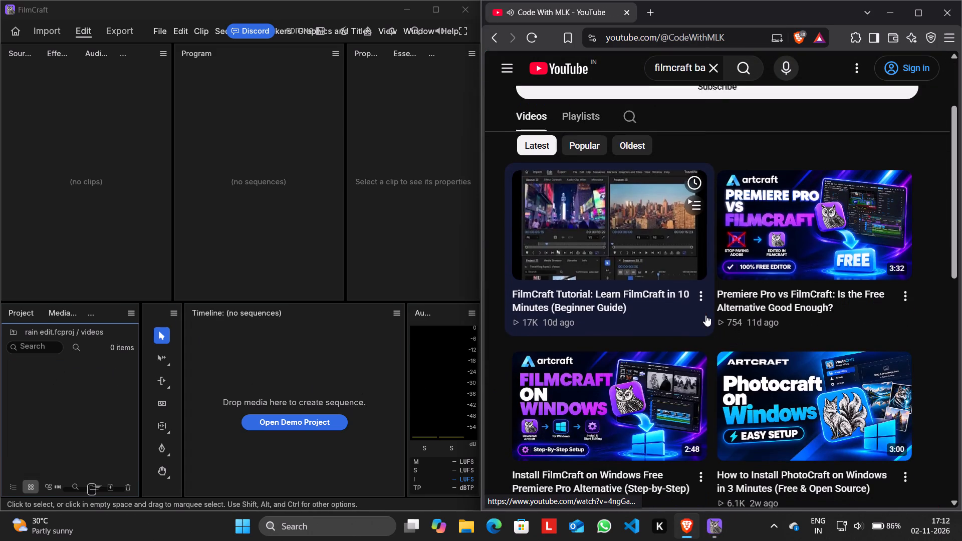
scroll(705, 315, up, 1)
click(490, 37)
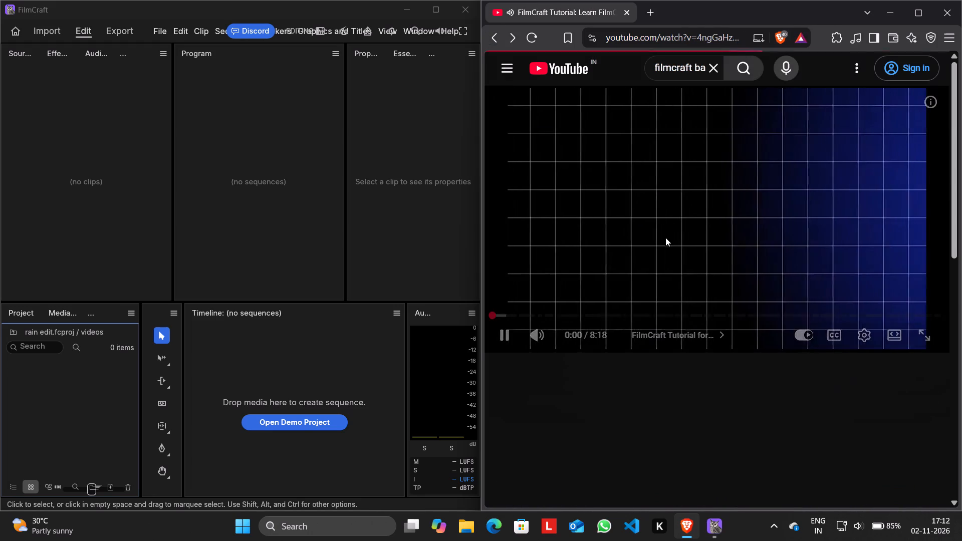
Advance the restarted tutorial to its part on importing video files into the Videos bin.
key(Right)
key(Right)
key(Right)
key(Right)
key(Right)
key(Right)
key(Right)
key(Right)
key(Right)
key(Right)
key(Right)
key(Right)
key(Right)
key(Right)
key(Right)
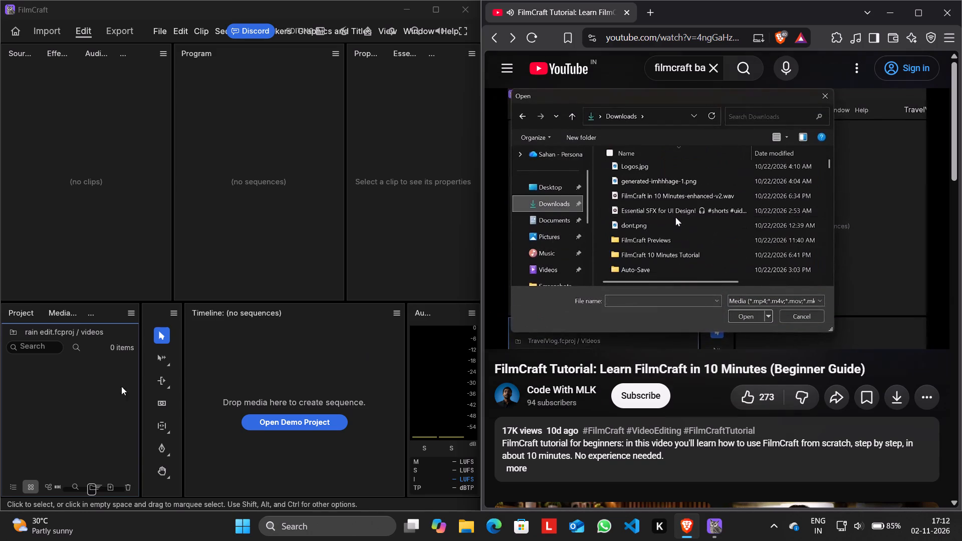
Import the clip 20261102_144134 from the Videos folder into the videos bin.
double_click(51, 395)
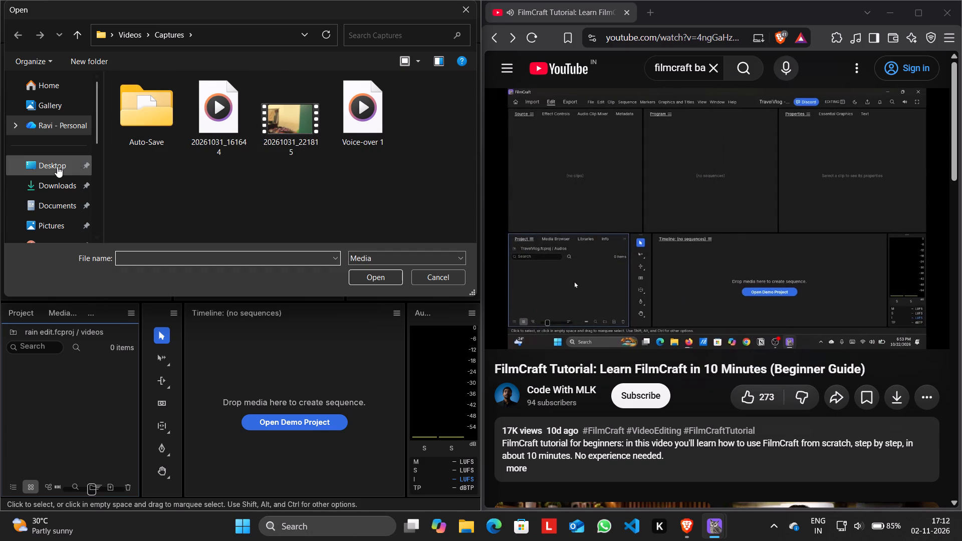
scroll(57, 166, down, 1)
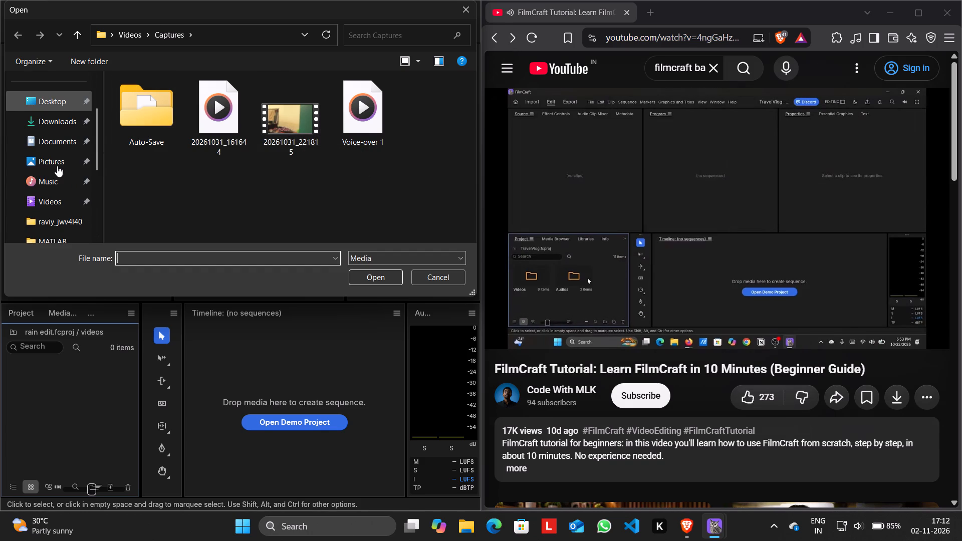
click(63, 194)
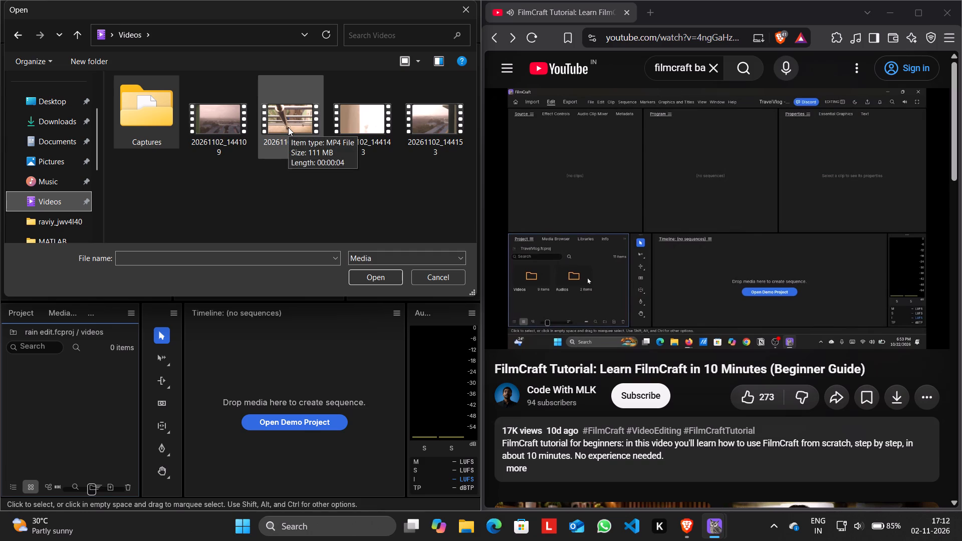
double_click(299, 120)
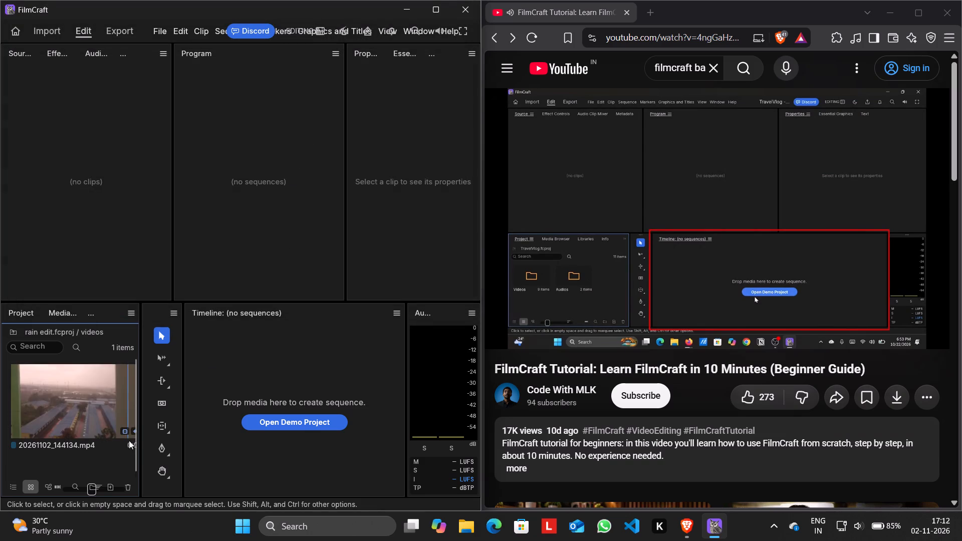
Import the clip 20261102_144143 from the Videos folder into the videos bin.
double_click(118, 463)
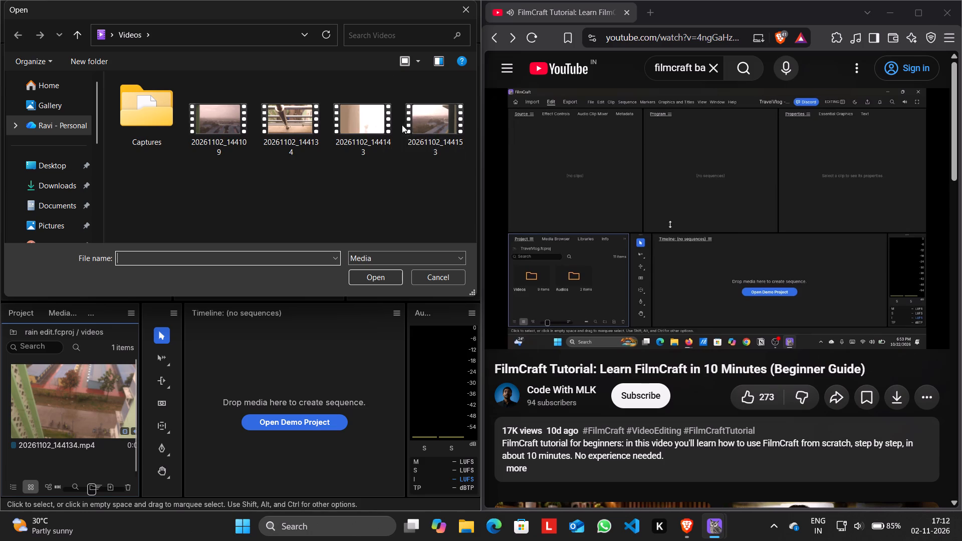
click(373, 127)
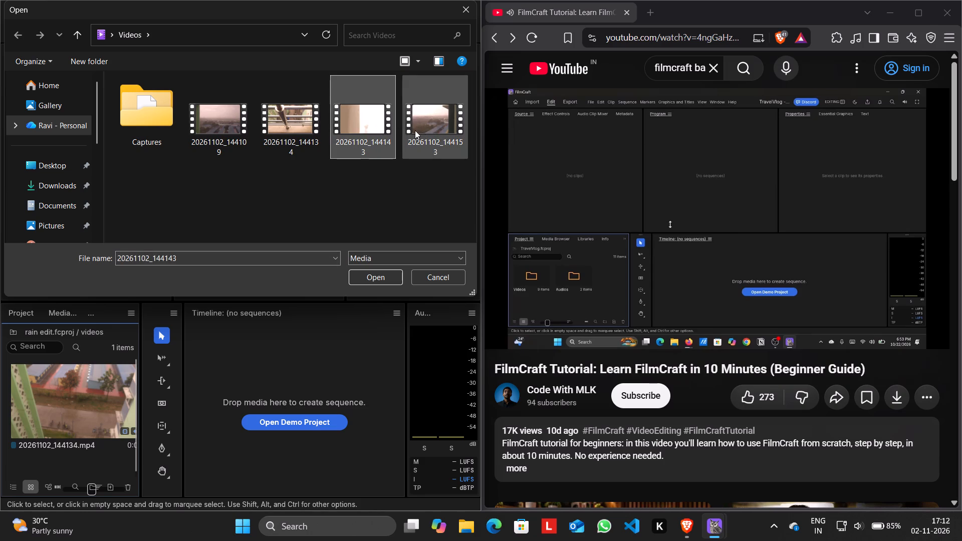
click(415, 130)
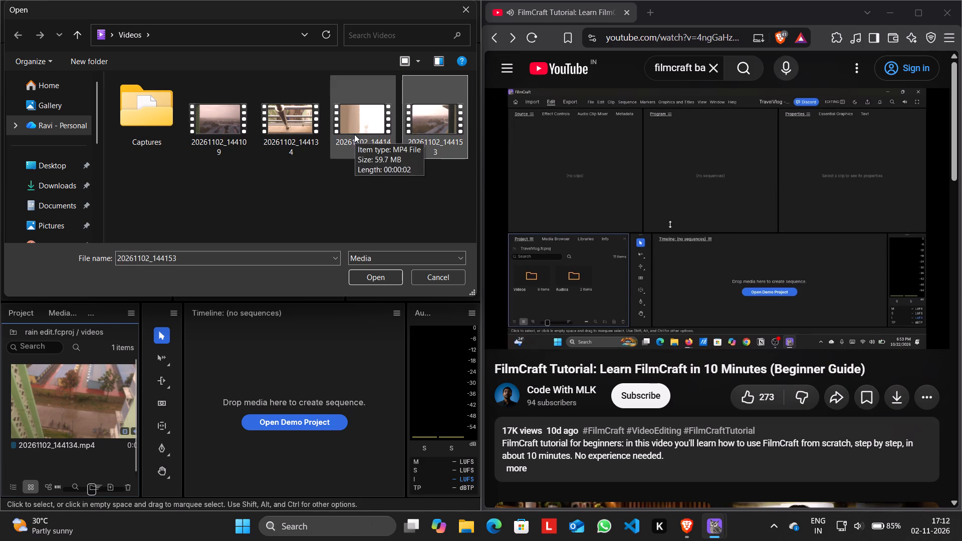
click(354, 134)
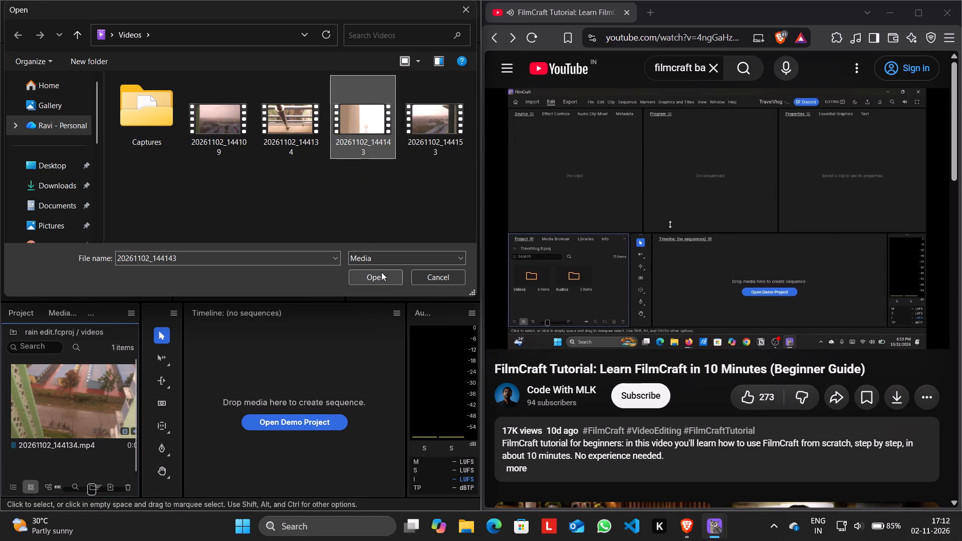
double_click(381, 272)
scroll(79, 403, down, 3)
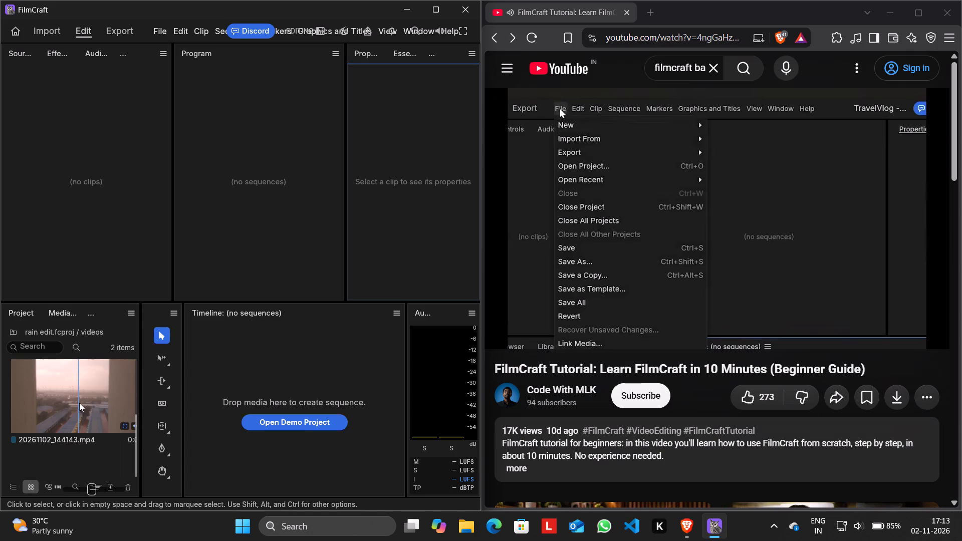
Import the clip 20261102_144153 into the videos bin and look through the bin's clips.
double_click(98, 474)
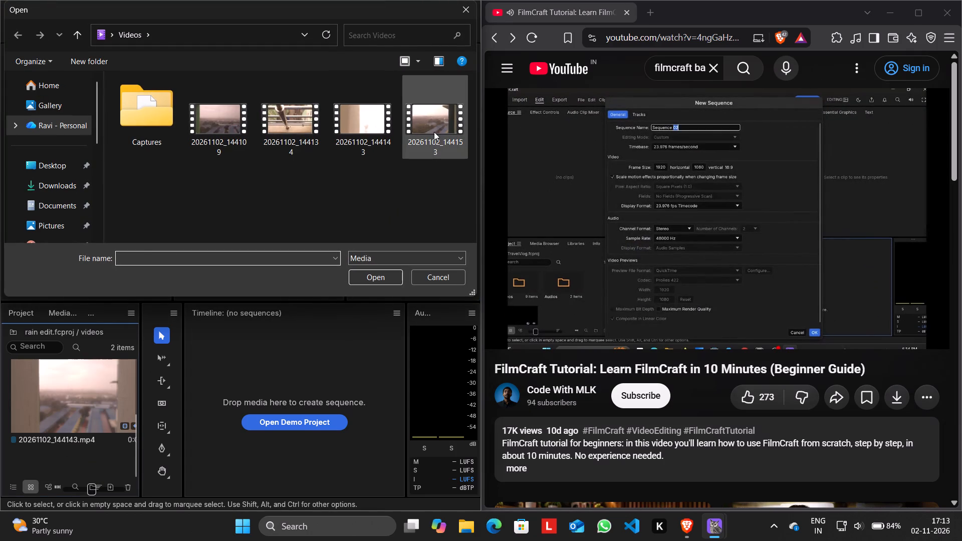
double_click(434, 132)
scroll(100, 380, down, 1)
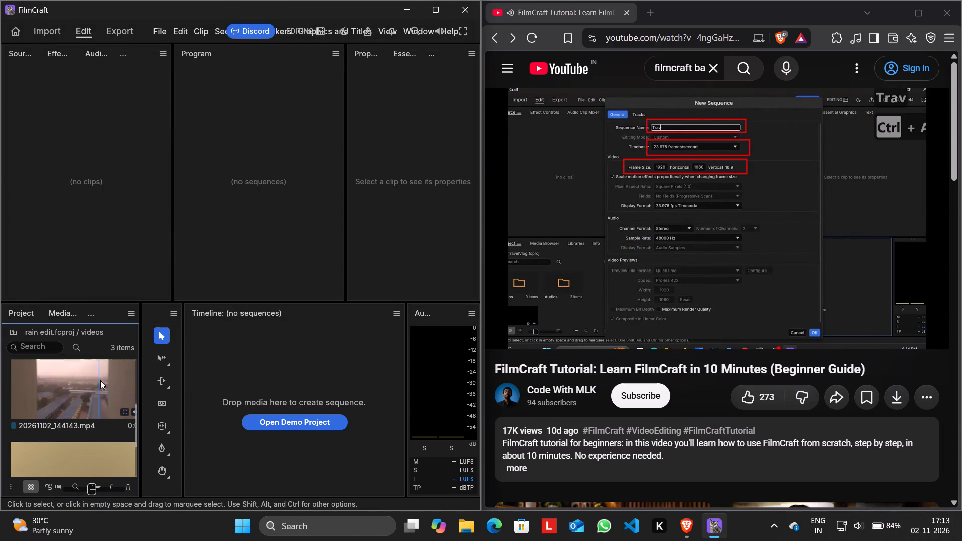
scroll(100, 380, down, 2)
scroll(100, 380, up, 2)
scroll(100, 380, down, 2)
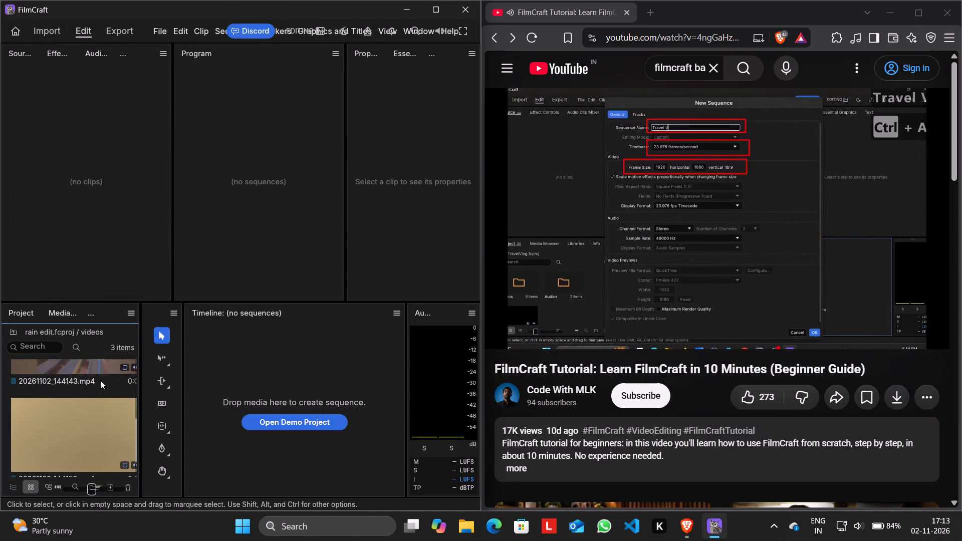
scroll(100, 380, down, 1)
Rewind the tutorial to just before its part on creating a new sequence and resume playback.
key(Left)
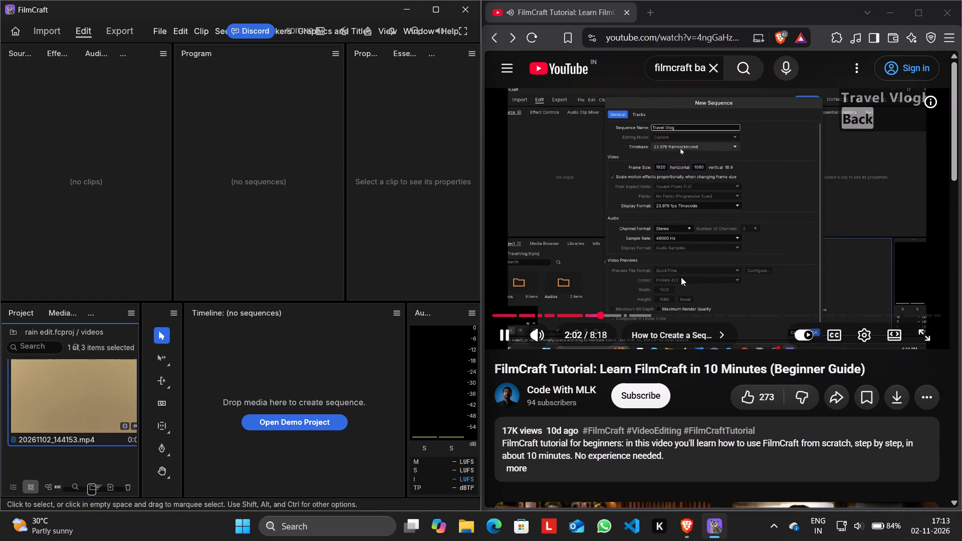
click(681, 277)
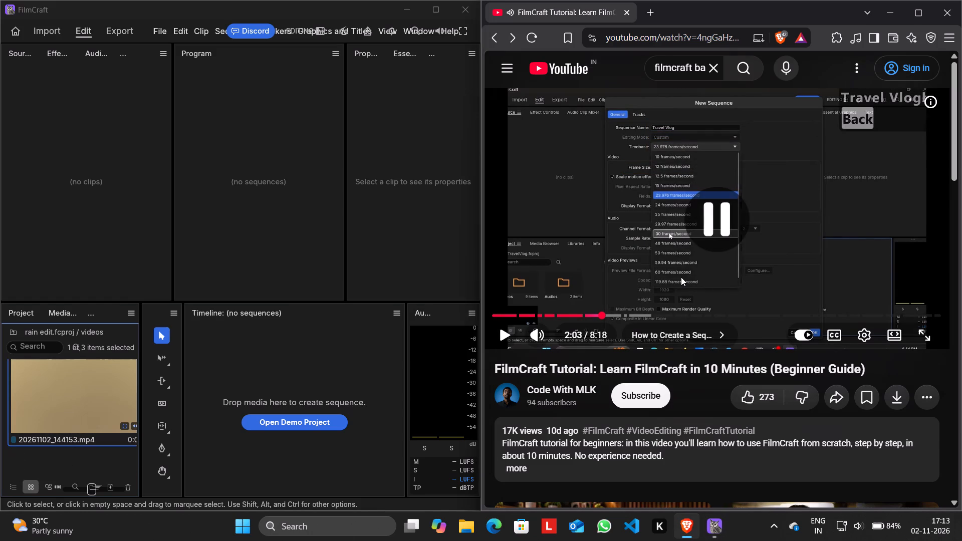
key(Left)
key(Left)
key(Left)
key(Left)
key(Left)
key(Left)
key(Left)
key(Left)
key(Left)
click(681, 277)
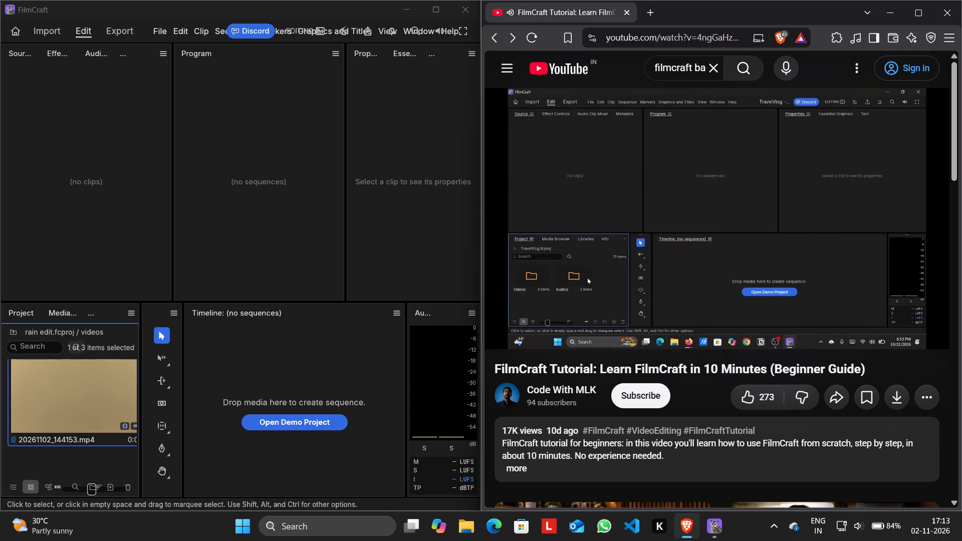
Go back up to the top level of the rain edit project, where its bins are listed.
click(9, 336)
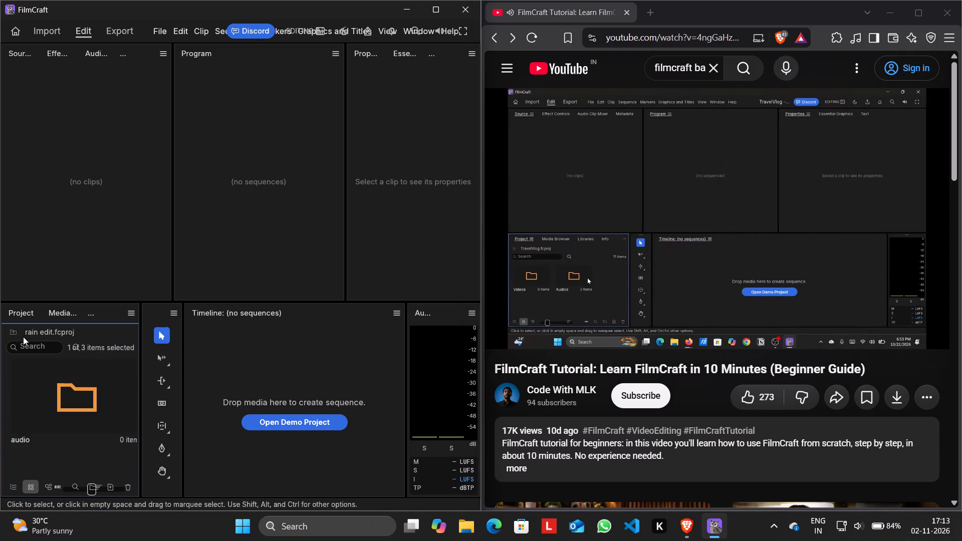
scroll(74, 449, down, 1)
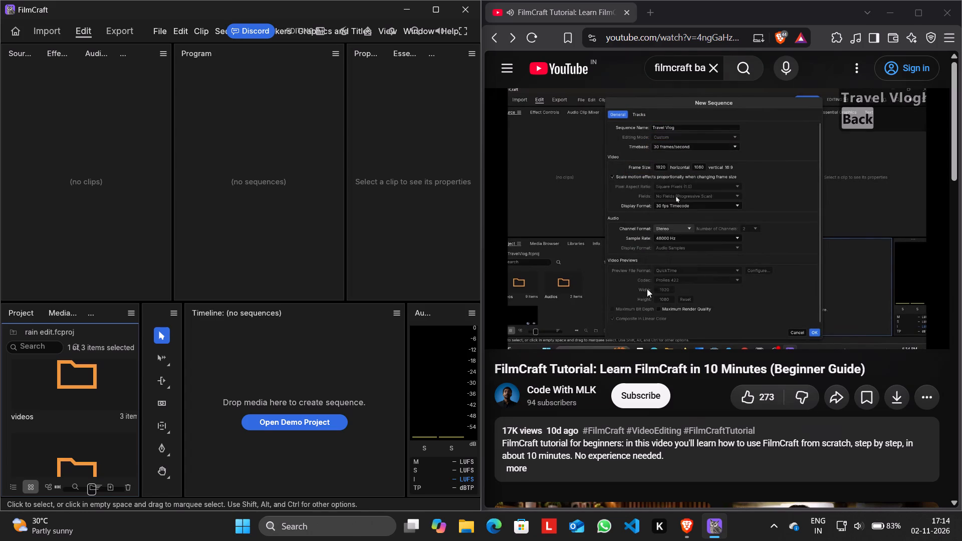
Replay the tutorial's part on creating a sequence, watch on into trimming clips, and pause it at 2:44.
key(space)
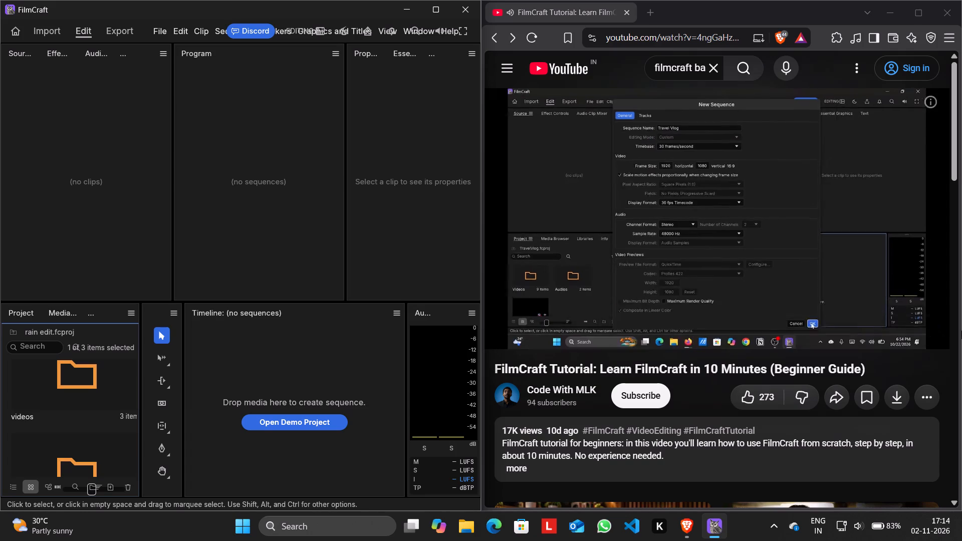
key(space)
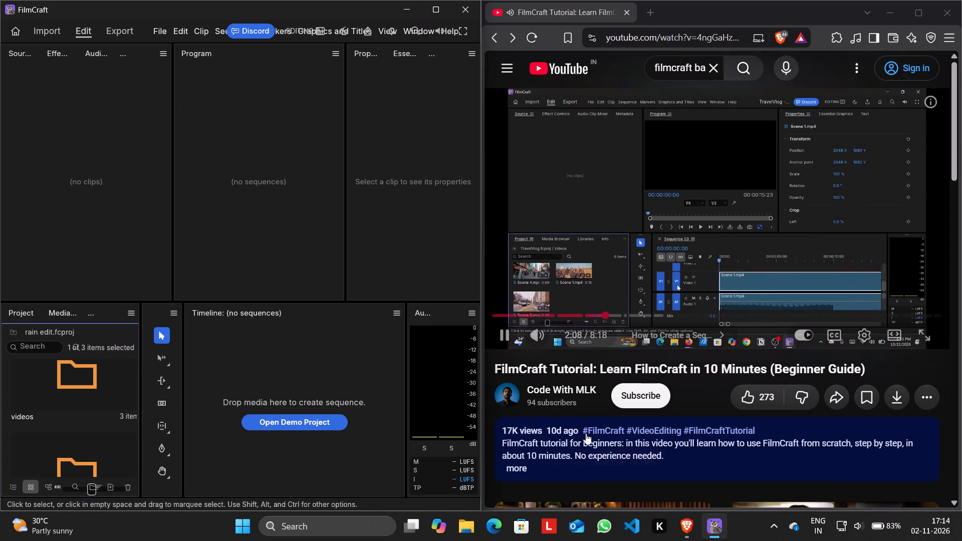
click(505, 336)
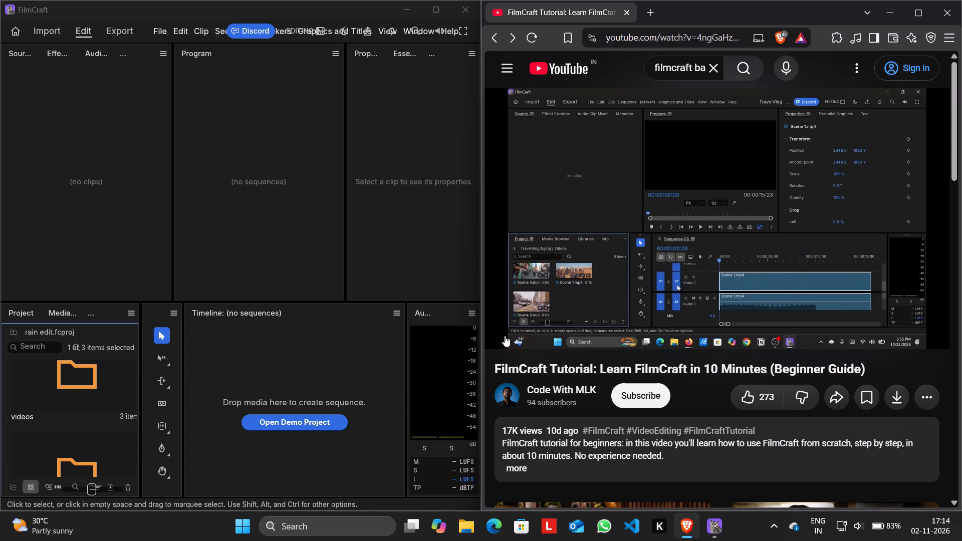
click(505, 336)
key(Left)
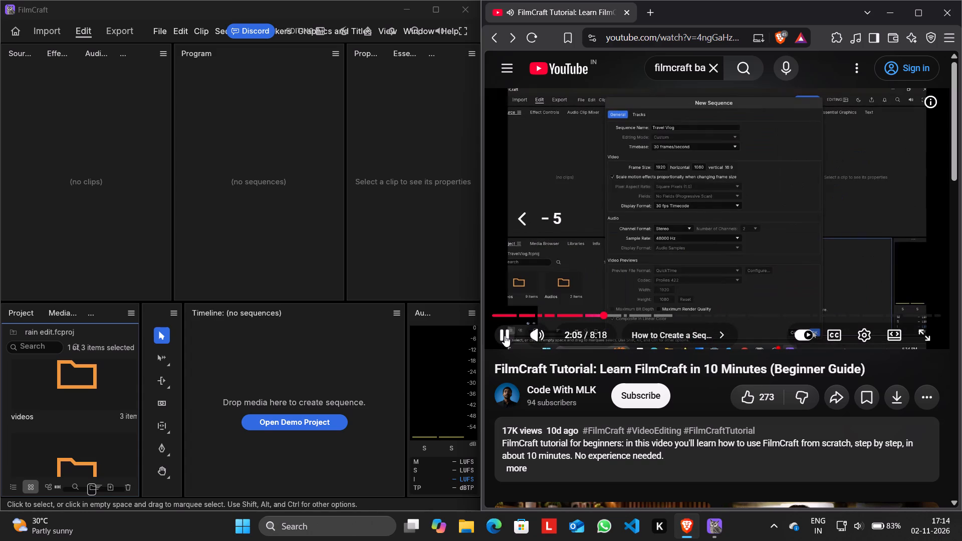
key(Left)
key(Left)
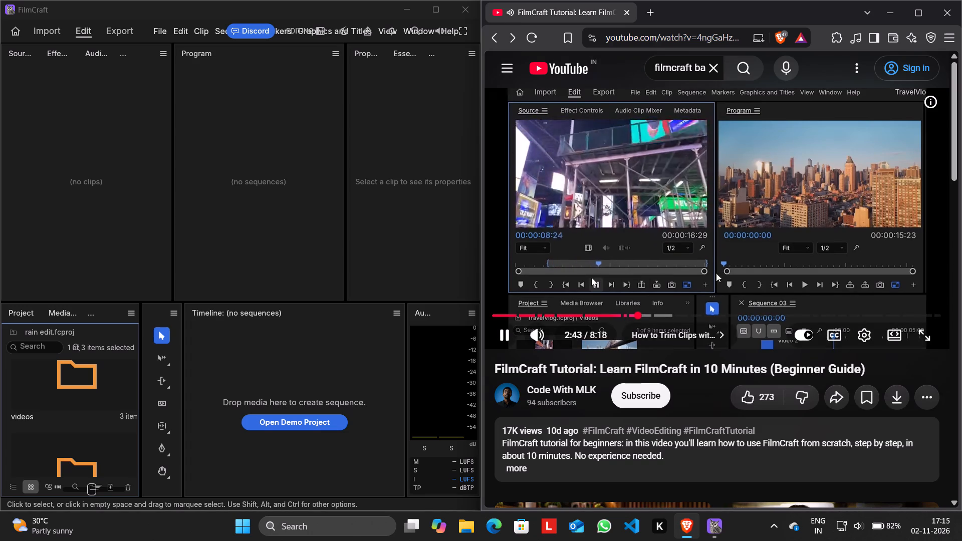
click(506, 333)
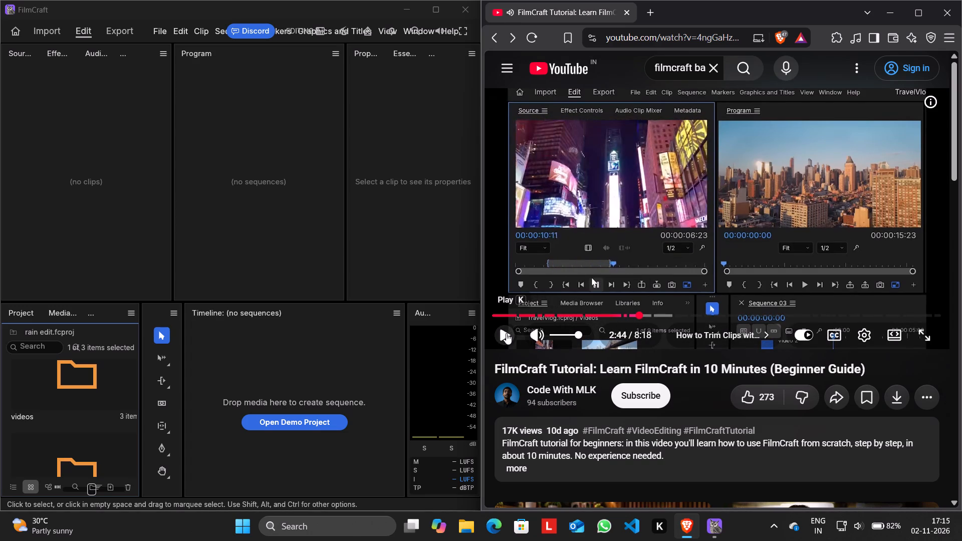
Widen the editor's share of the split screen to about two thirds, narrowing the tutorial's browser window.
drag(479, 178, 634, 204)
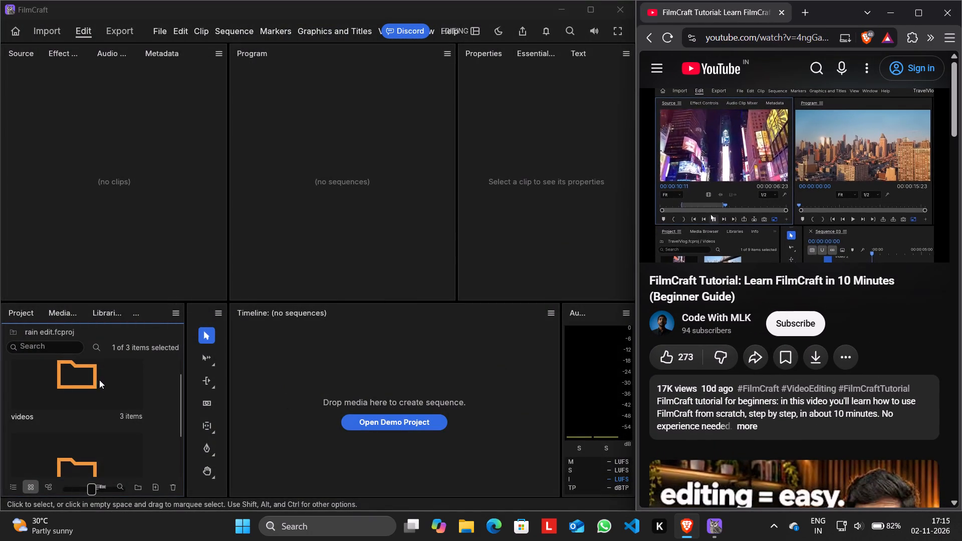
Create a sequence by placing the clip 20261102_144134 from the videos bin into the empty timeline.
click(102, 381)
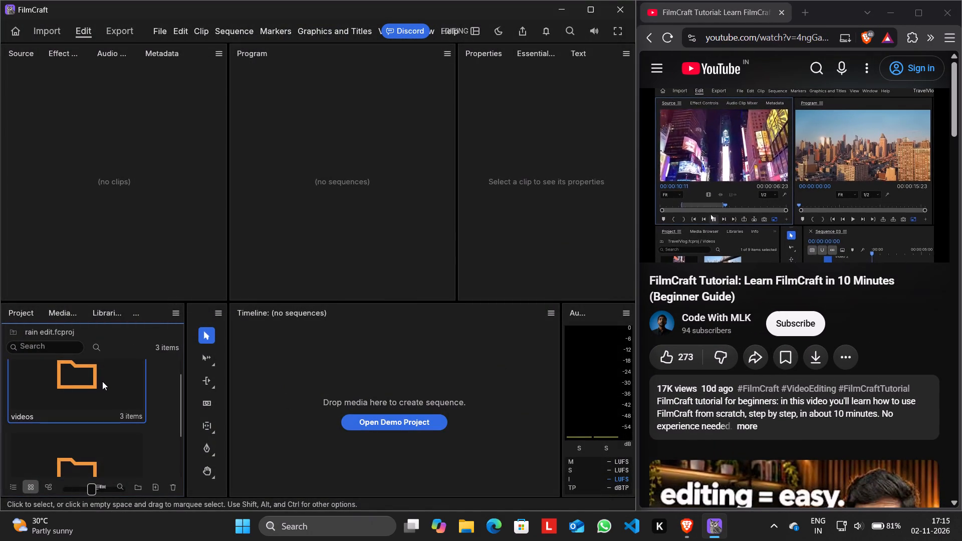
click(102, 381)
double_click(102, 381)
scroll(122, 419, down, 2)
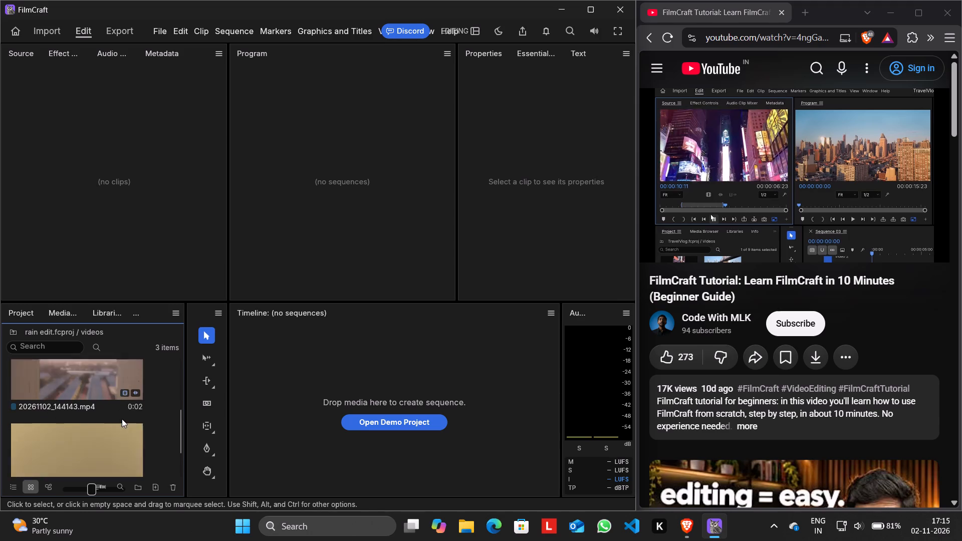
scroll(122, 419, down, 2)
scroll(122, 419, up, 1)
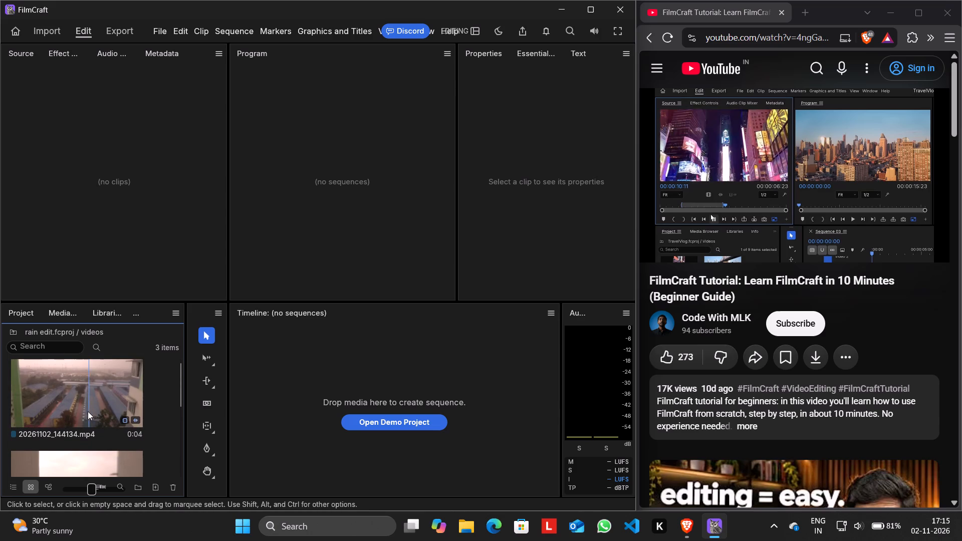
drag(87, 411, 312, 401)
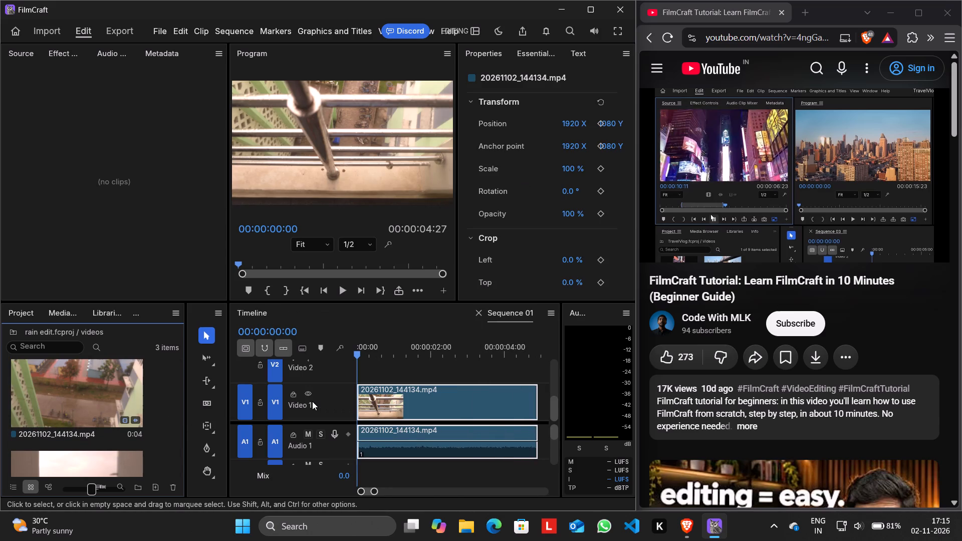
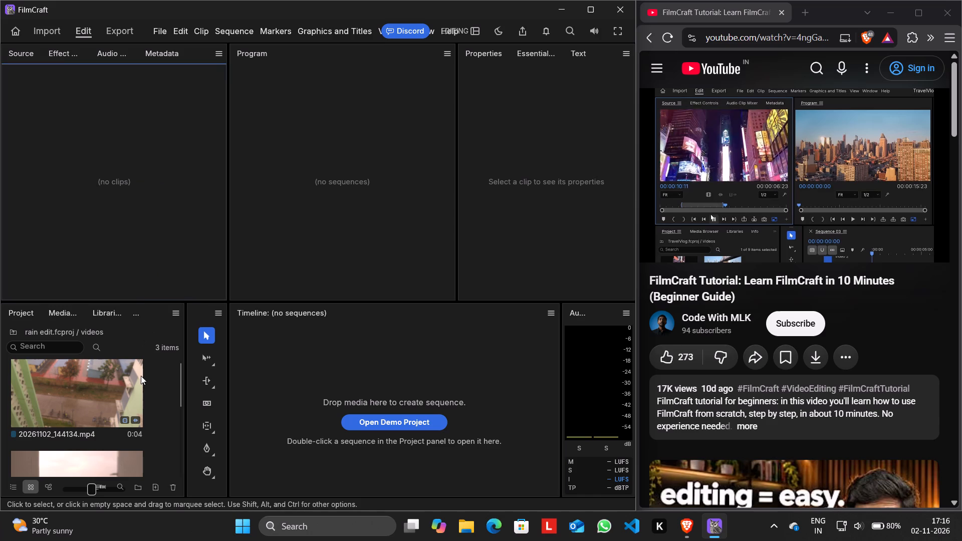
Return to the top level of the rain edit project and maximize the editor window.
click(16, 336)
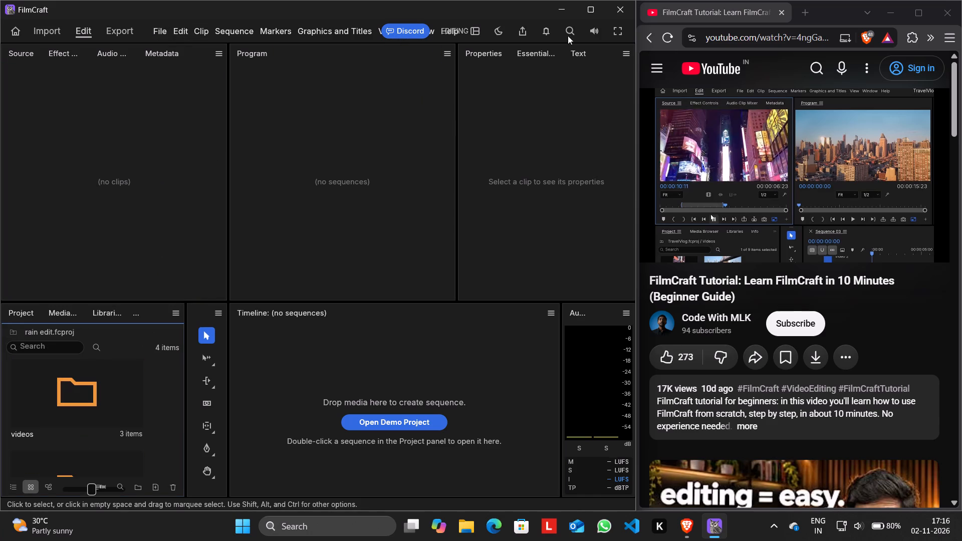
click(588, 12)
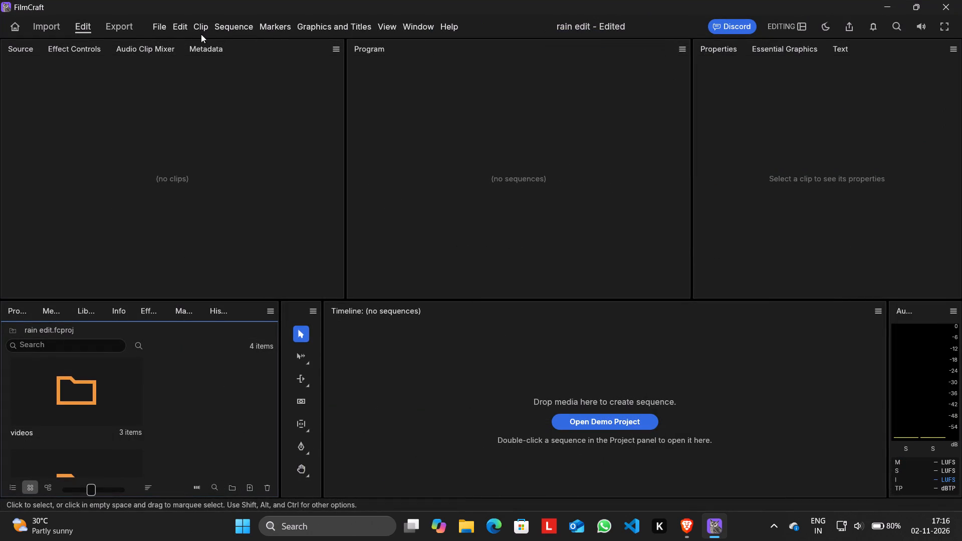
Start a new sequence and enter train as its name.
double_click(162, 24)
click(162, 24)
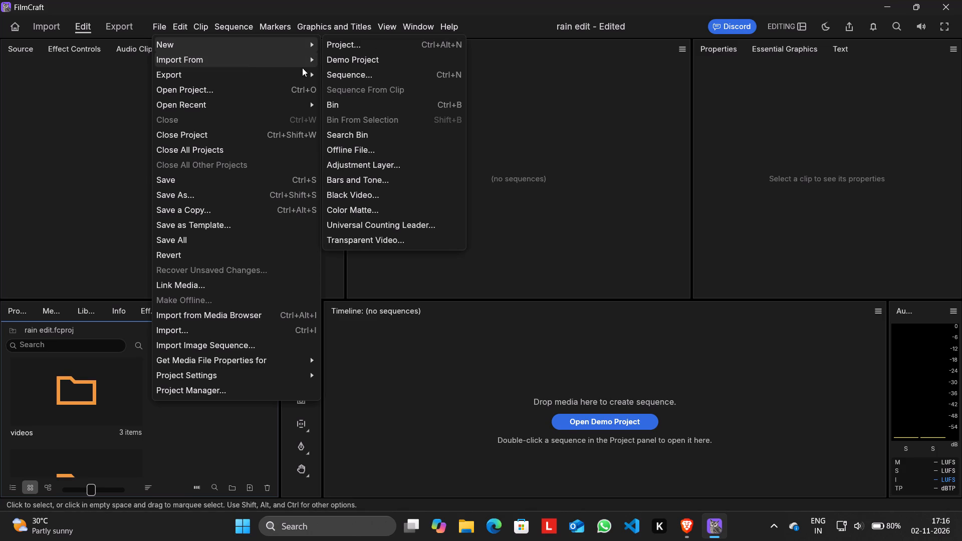
click(362, 75)
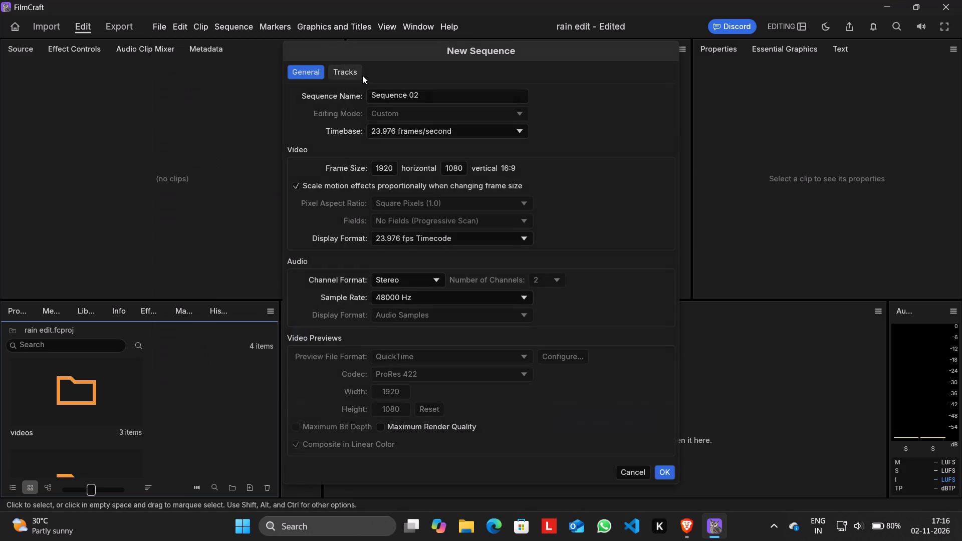
click(443, 103)
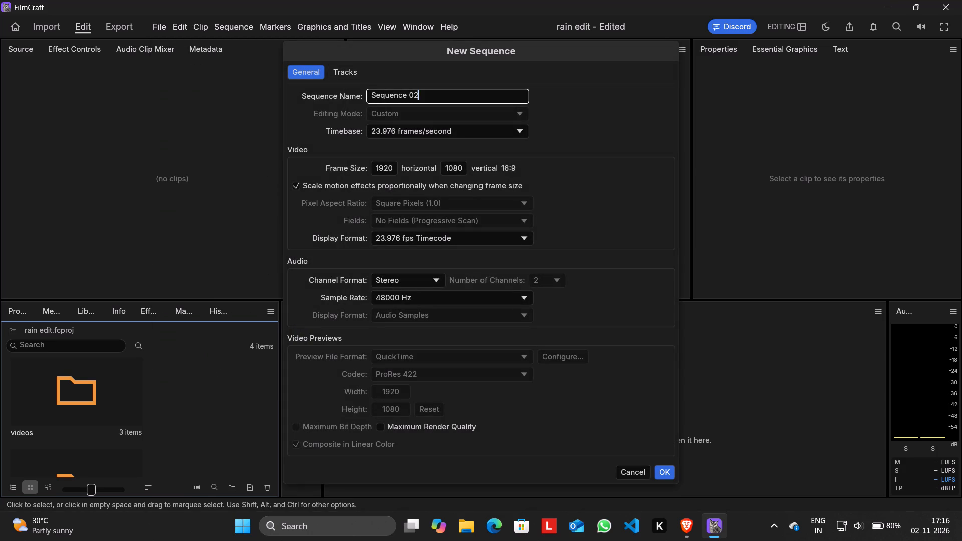
key(BackSpace)
key(BackSpace)
key(BackSpace)
key(BackSpace)
key(BackSpace)
key(BackSpace)
key(BackSpace)
key(BackSpace)
key(BackSpace)
key(BackSpace)
key(BackSpace)
text(train)
Set the new sequence's timebase to 30 frames/second.
click(519, 130)
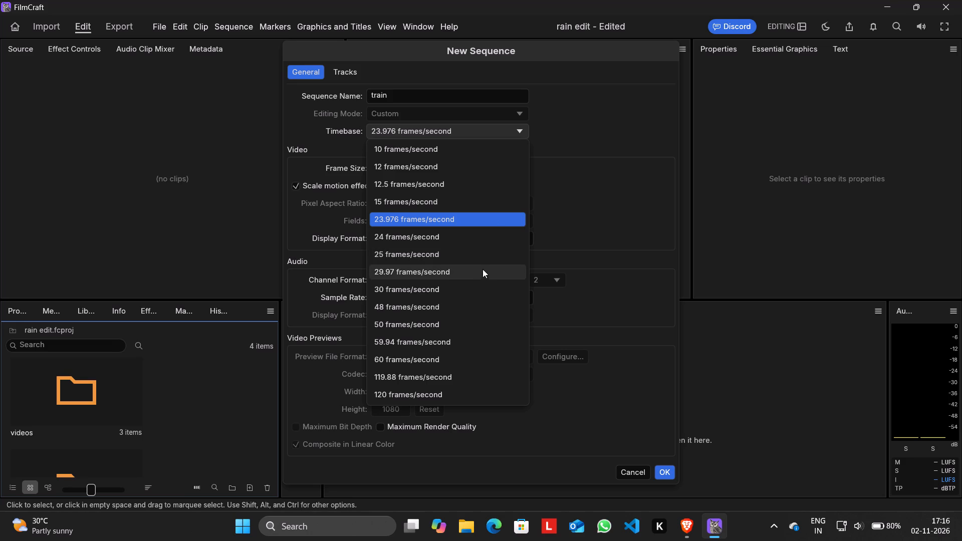
click(469, 287)
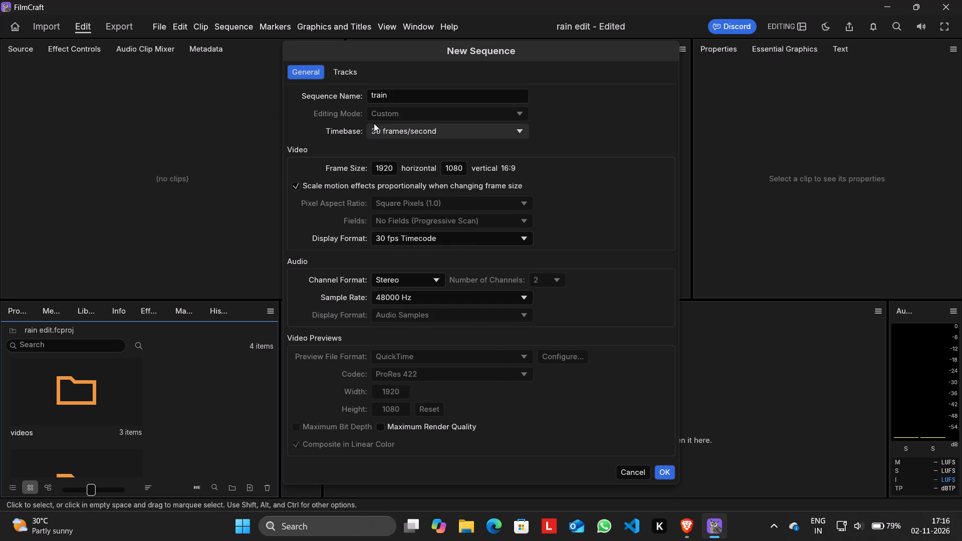
Correct the sequence name to rain and create the sequence.
click(393, 100)
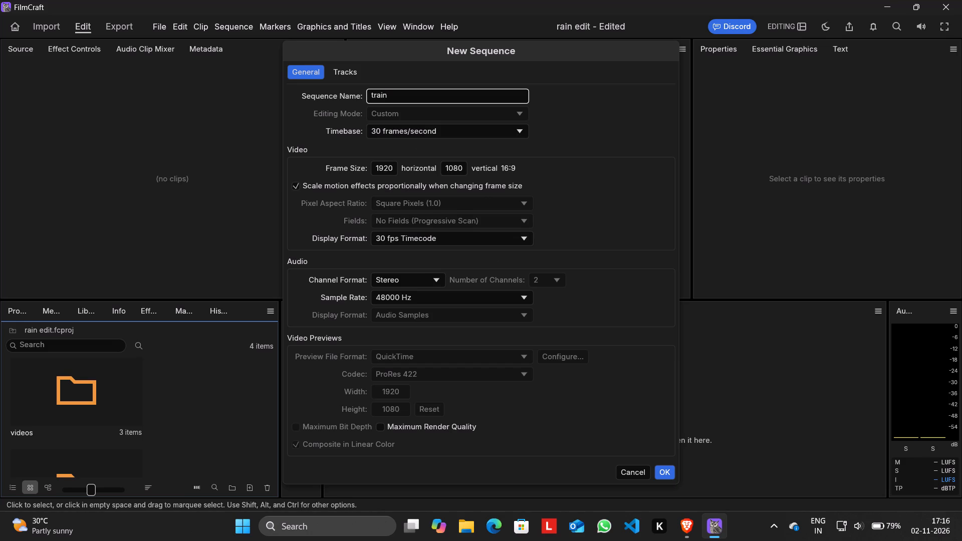
key(Left)
key(Left)
key(Left)
key(Left)
key(BackSpace)
click(669, 475)
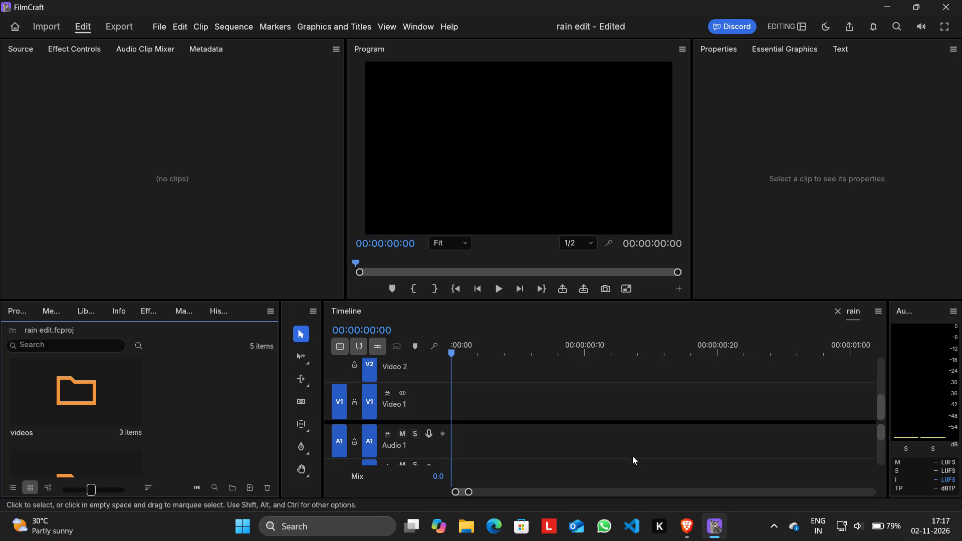
Place the clip 20261102_144134 from the videos bin near the start of Video 1 in the rain sequence.
click(120, 395)
double_click(124, 400)
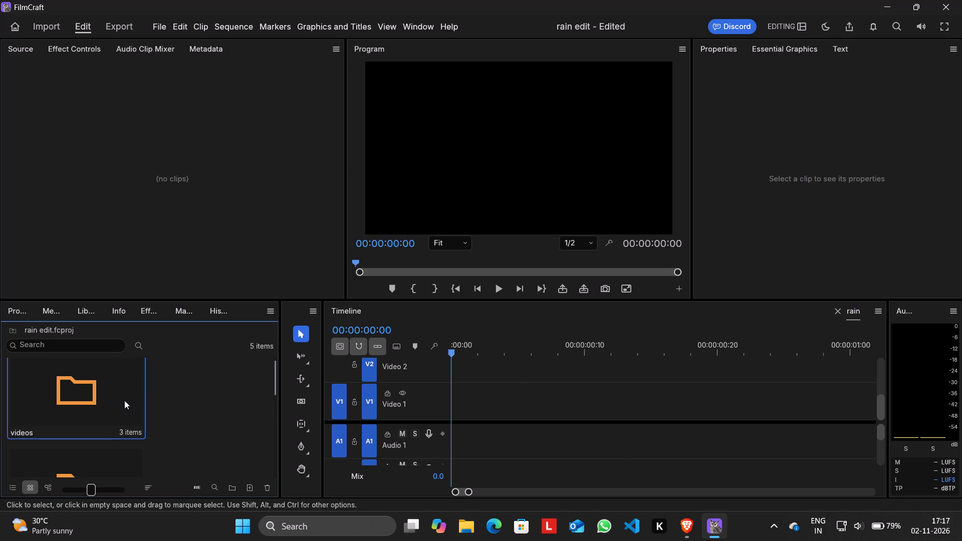
drag(112, 398, 142, 397)
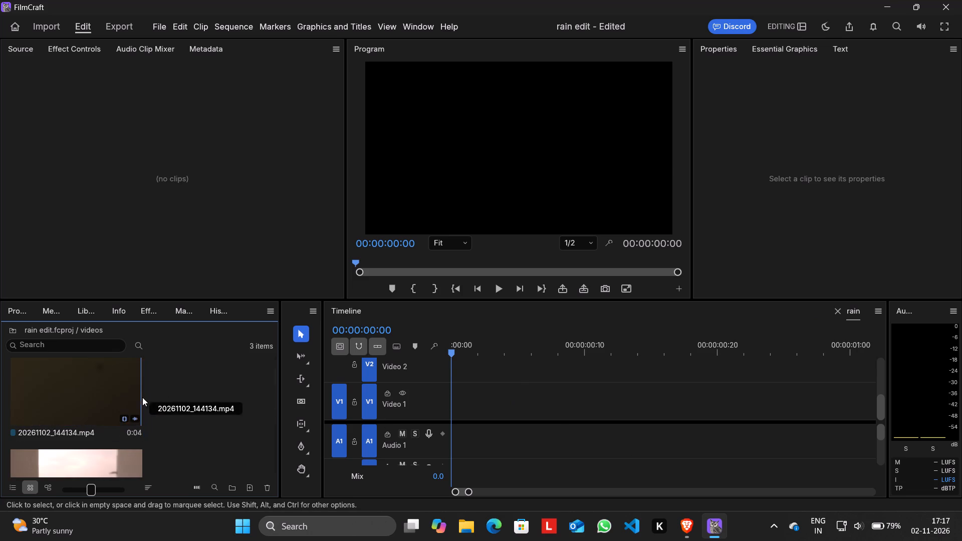
drag(142, 397, 477, 395)
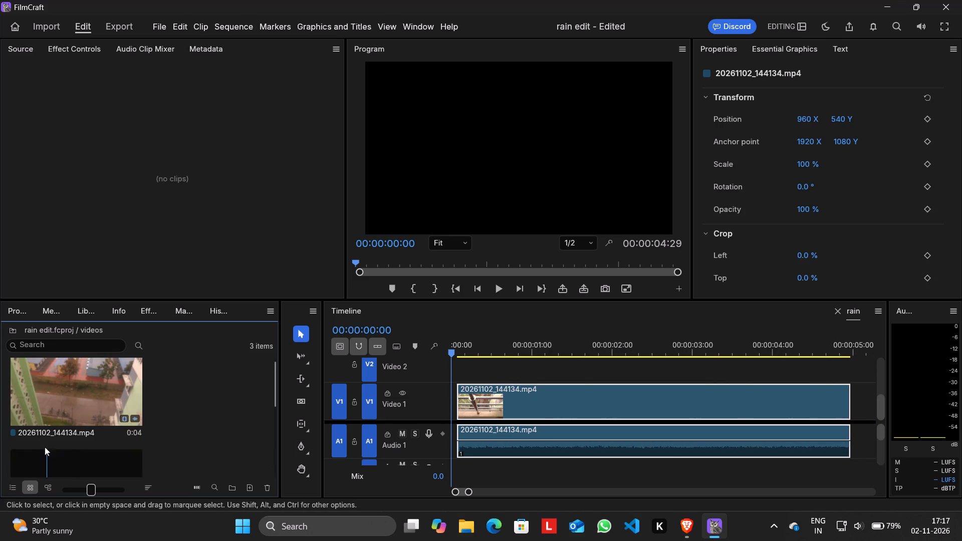
Place the clip 20261102_144143 over the first clip on Video 1, starting at about 0.8 seconds.
scroll(74, 425, down, 1)
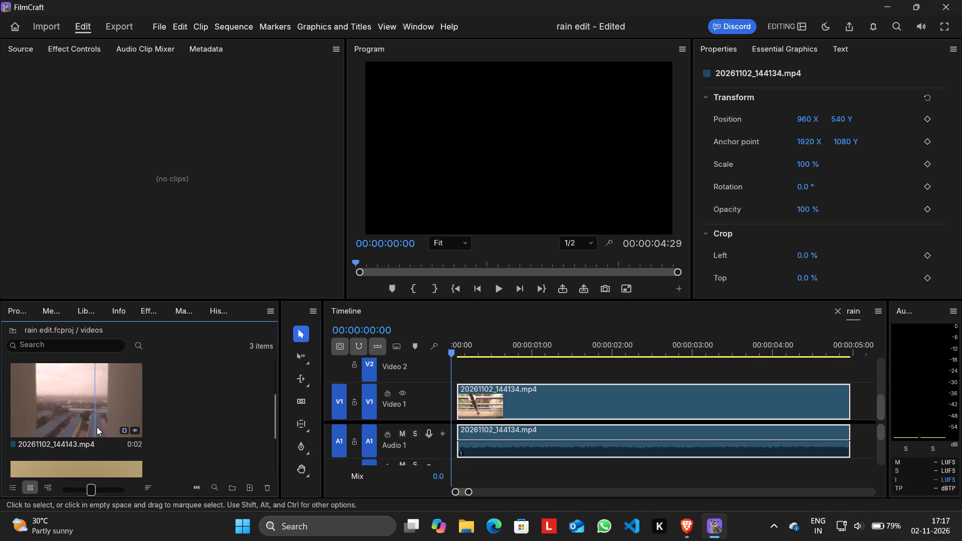
drag(92, 417, 468, 422)
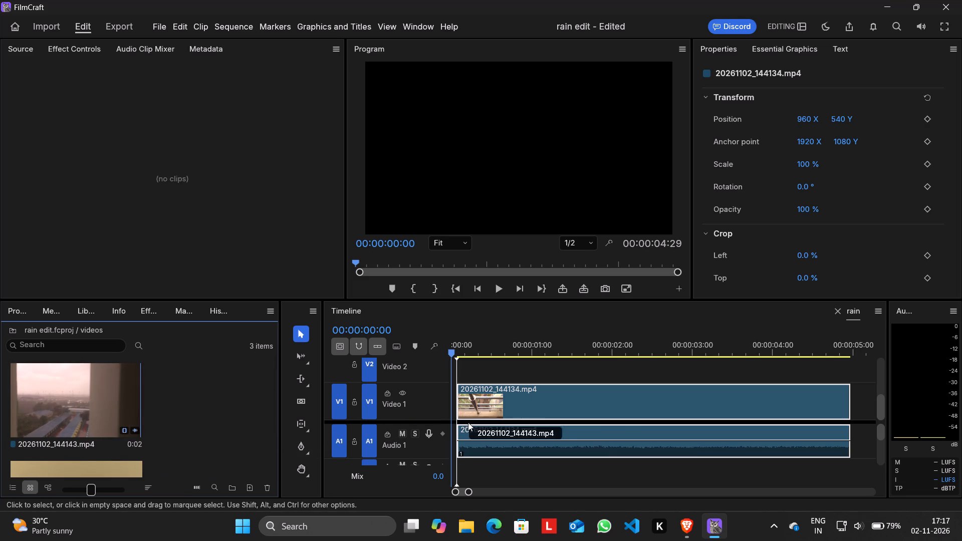
drag(468, 422, 514, 408)
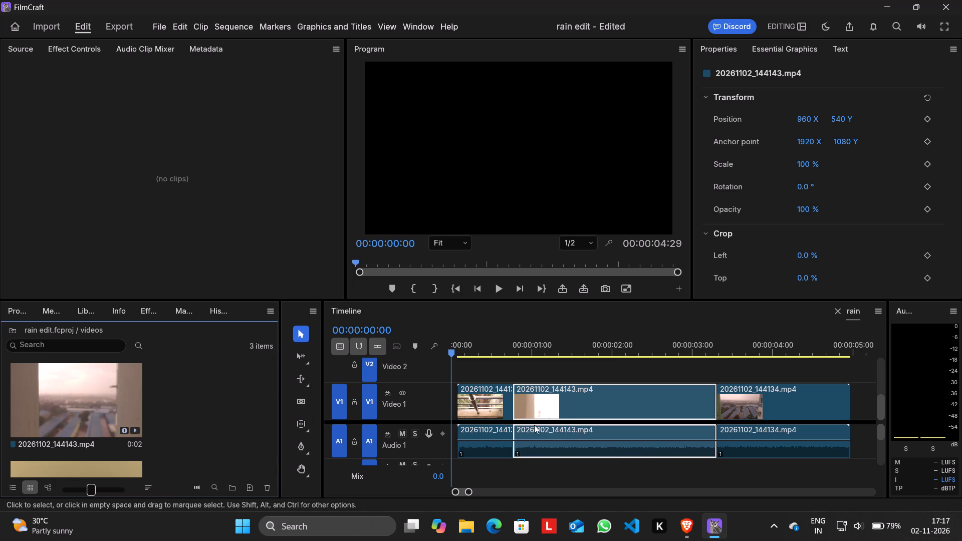
Play the rain sequence through to preview the placed clips.
click(501, 294)
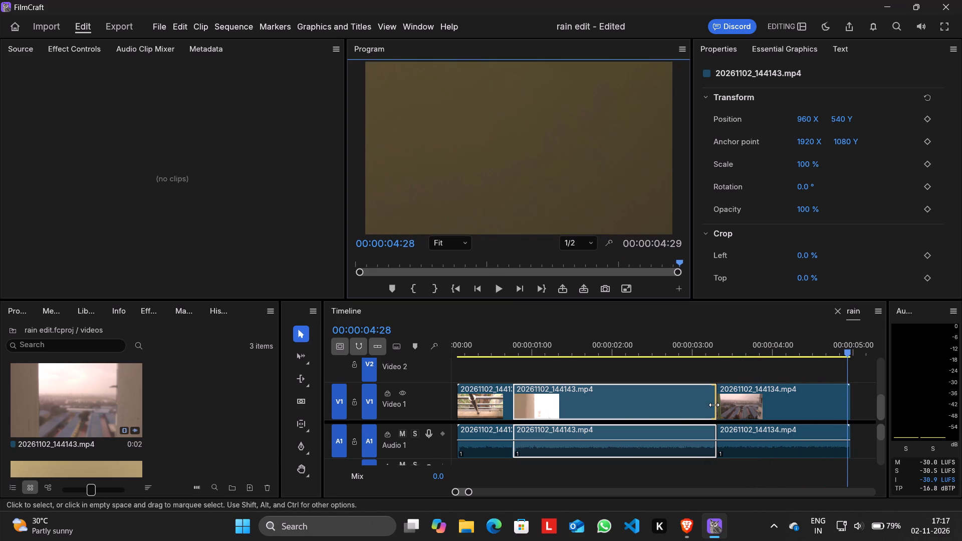
Trim the end of the 20261102_144143 clip on Video 1 back to about 2.9 seconds.
drag(715, 405, 685, 403)
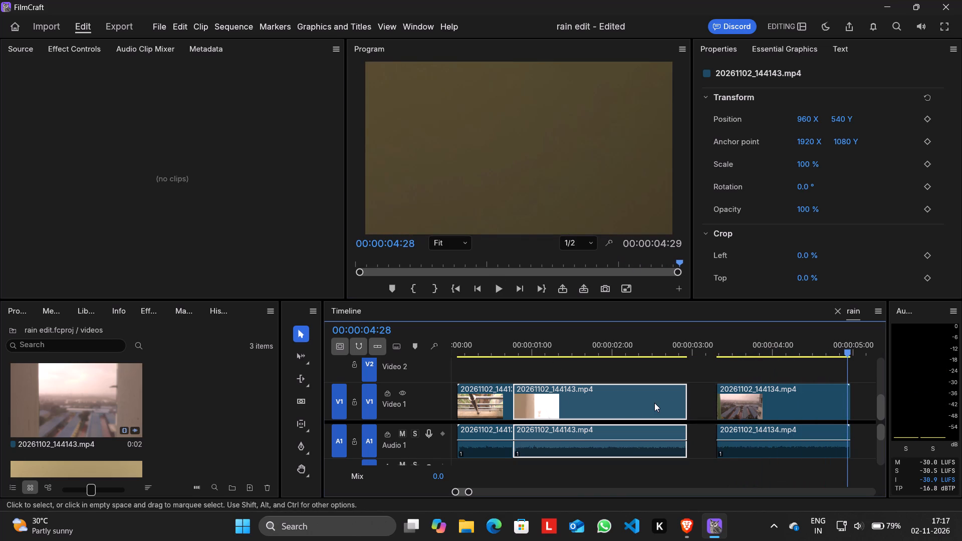
click(680, 402)
Play the rain sequence again to preview the trimmed clip.
click(500, 294)
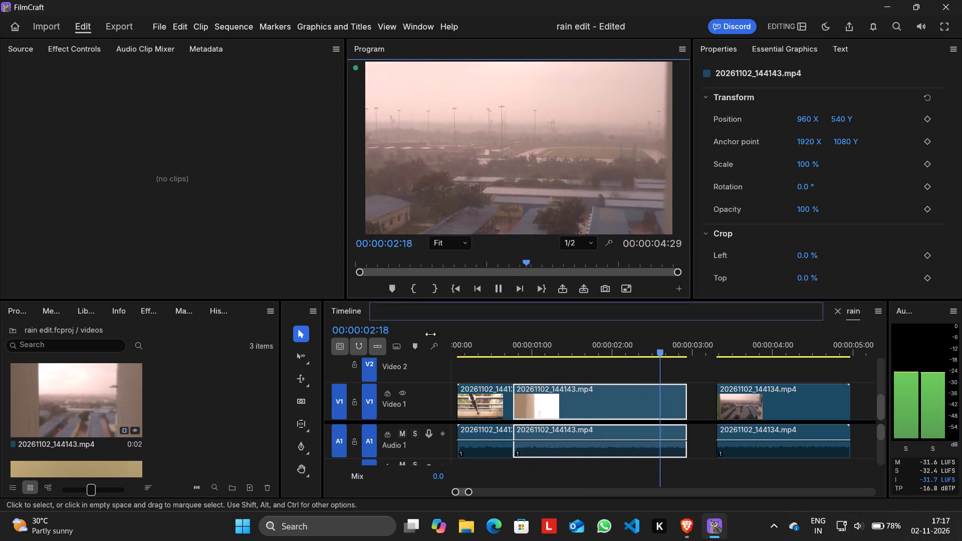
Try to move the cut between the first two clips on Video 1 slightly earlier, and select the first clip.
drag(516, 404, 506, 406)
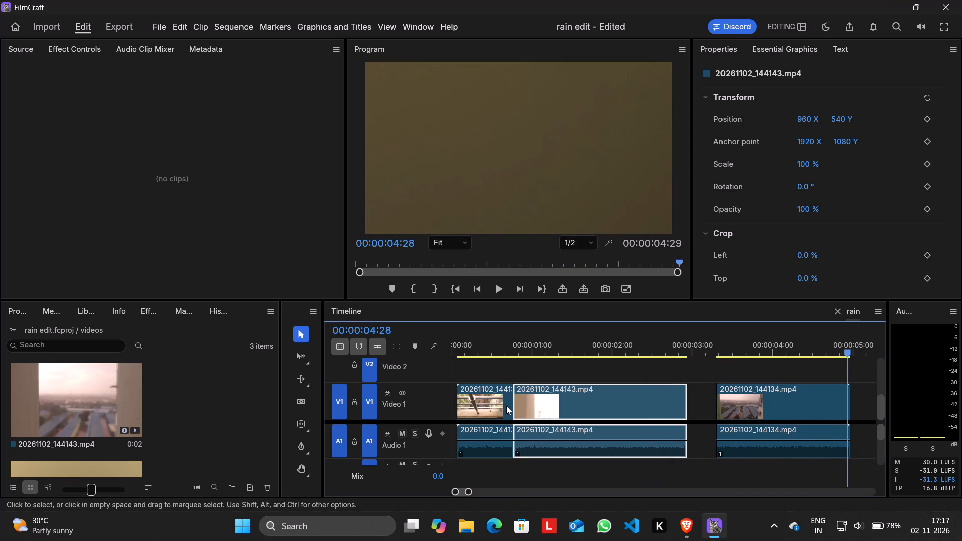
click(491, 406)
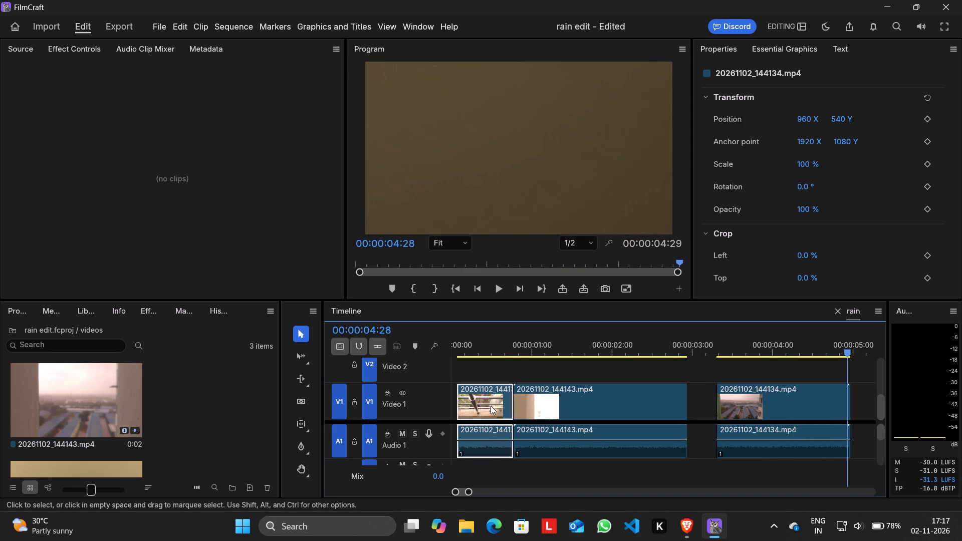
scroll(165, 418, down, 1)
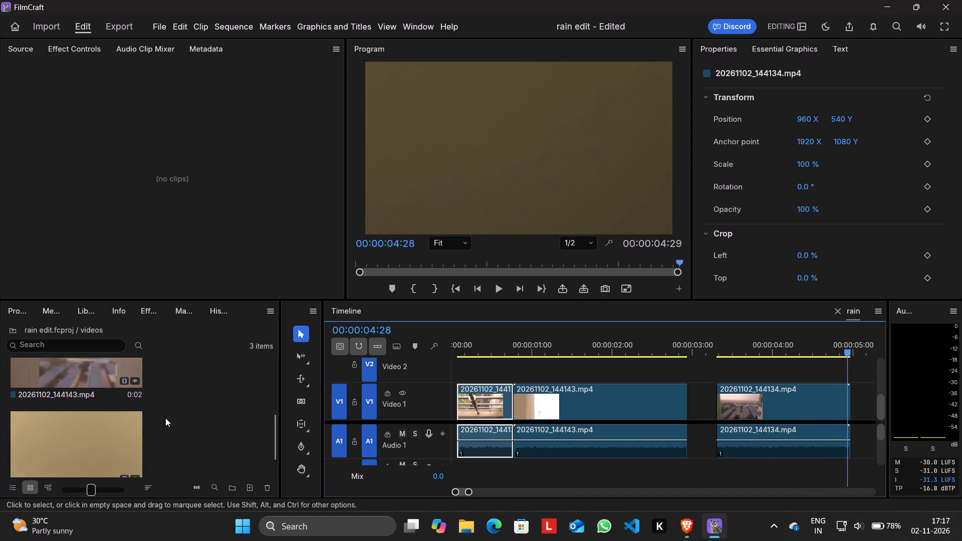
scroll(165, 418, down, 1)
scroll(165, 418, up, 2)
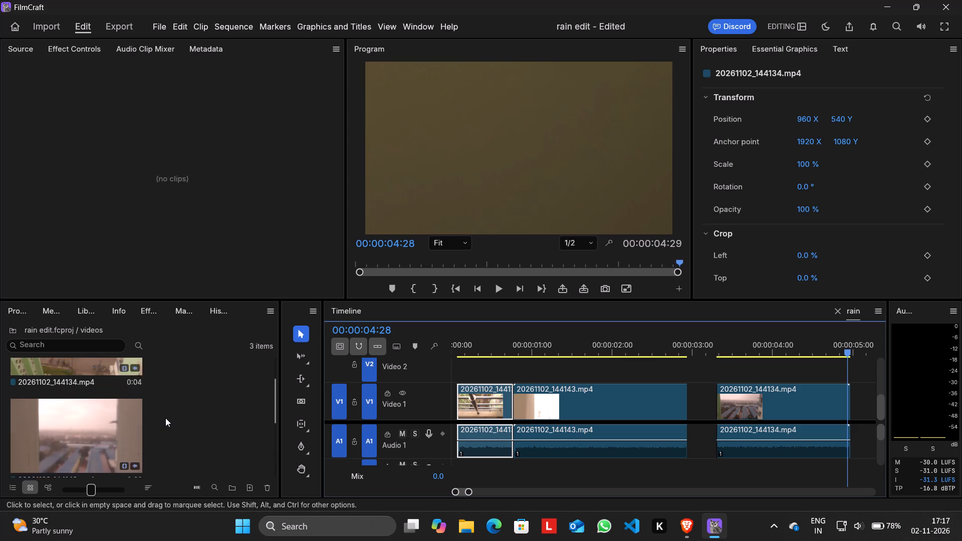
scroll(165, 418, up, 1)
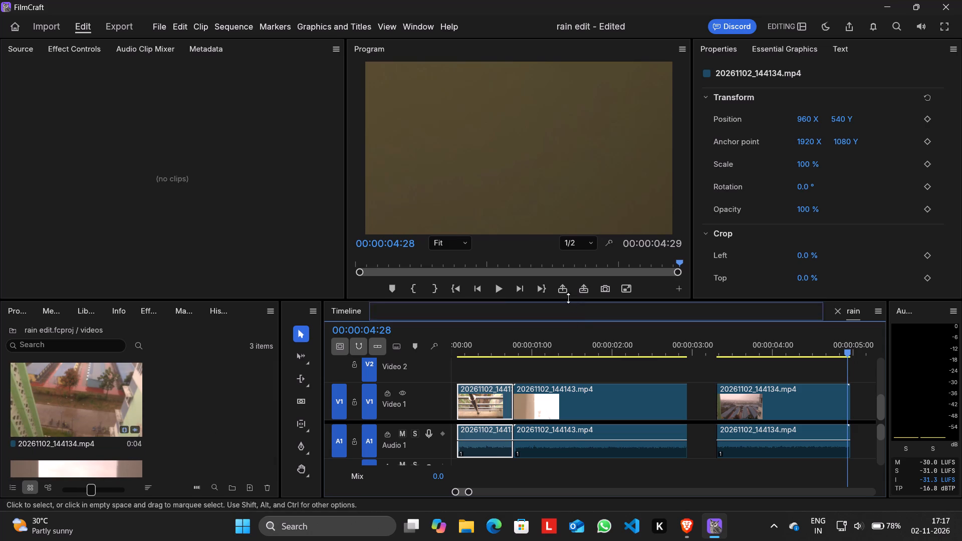
Replay the rain sequence to review the edit.
click(493, 293)
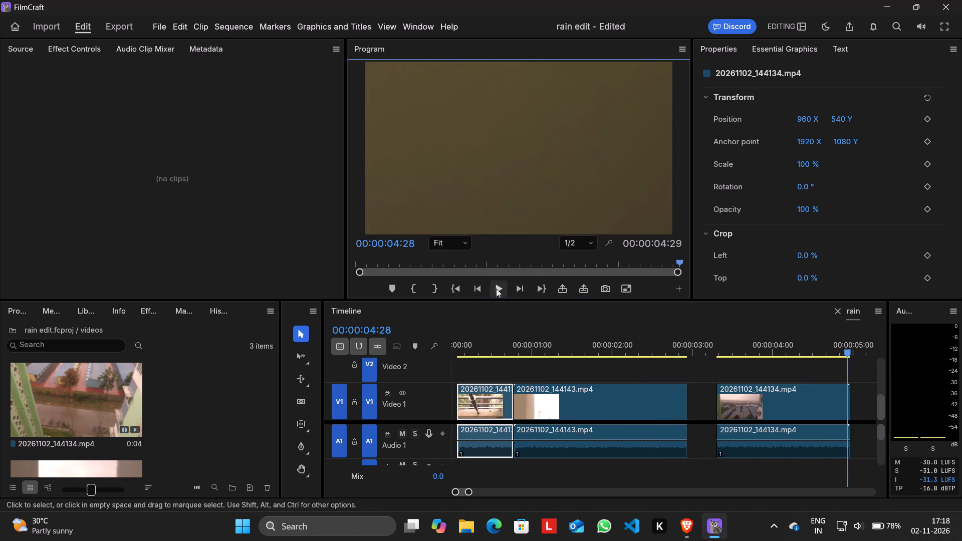
click(496, 289)
Close the rain sequence in the timeline.
click(837, 315)
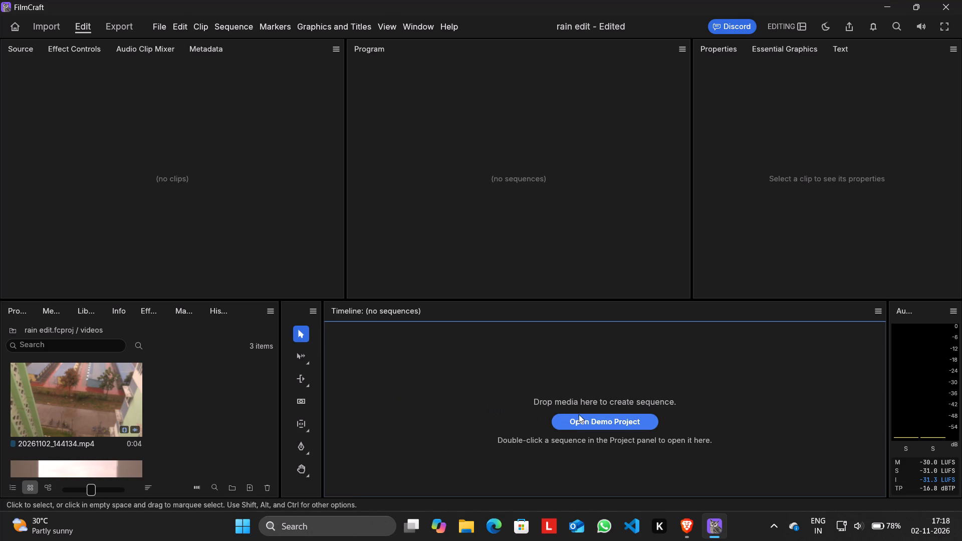
Open the settings for a new sequence in the rain edit project.
click(234, 24)
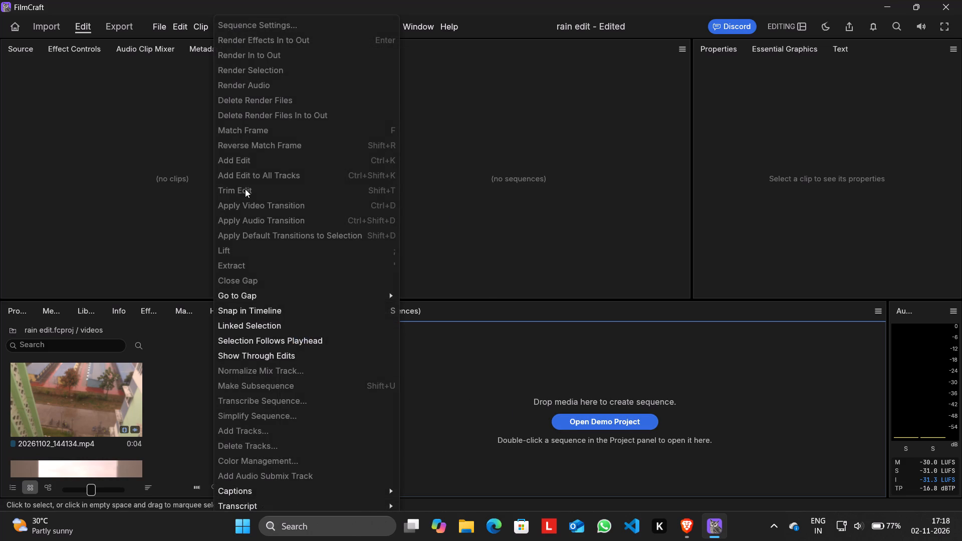
drag(126, 149, 158, 26)
click(158, 26)
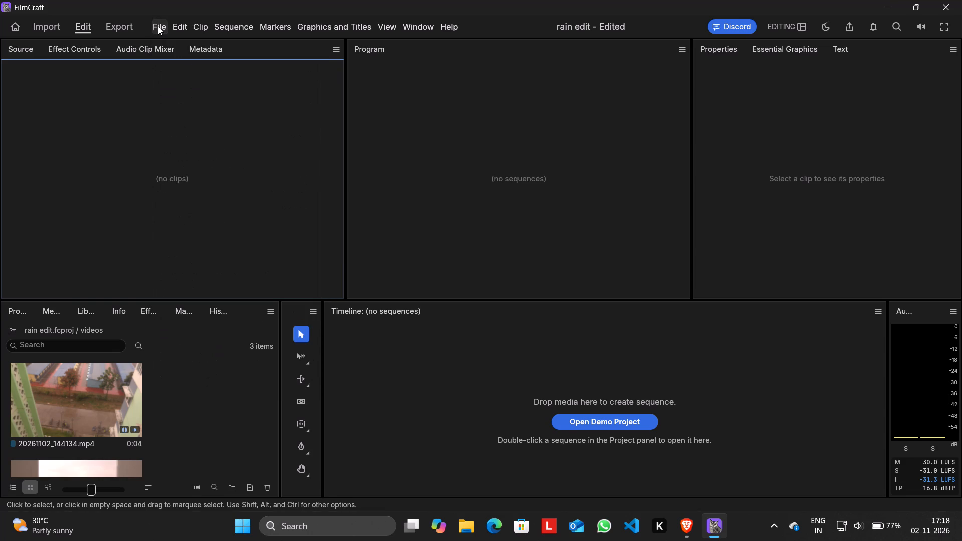
click(158, 26)
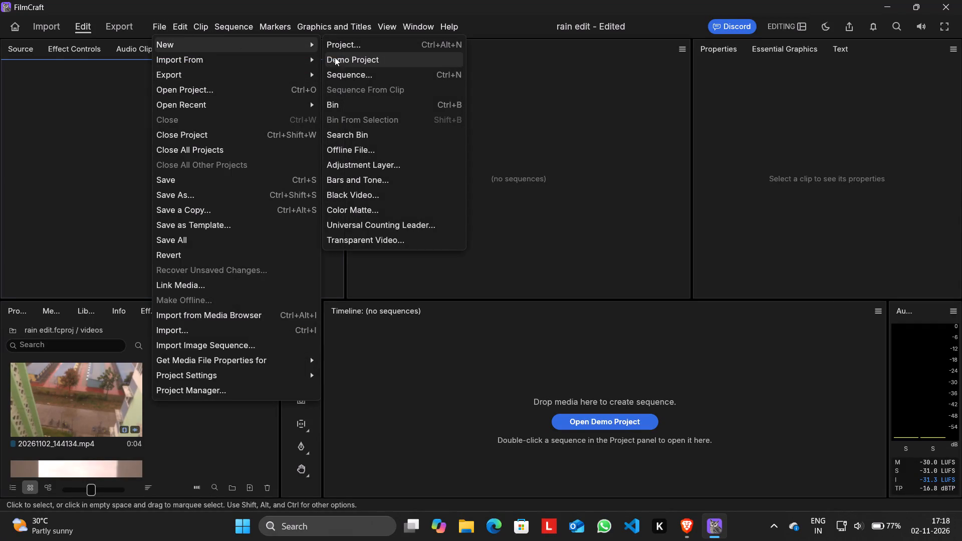
click(341, 75)
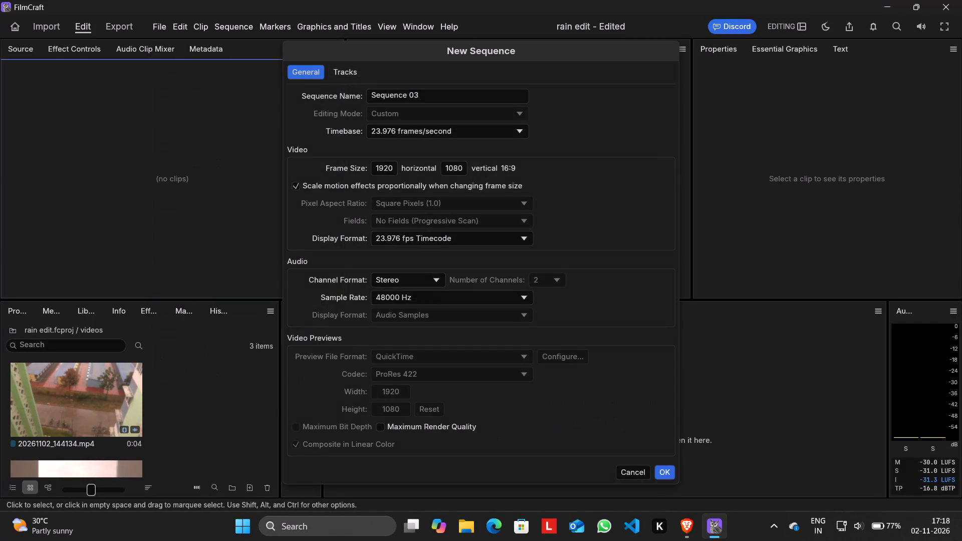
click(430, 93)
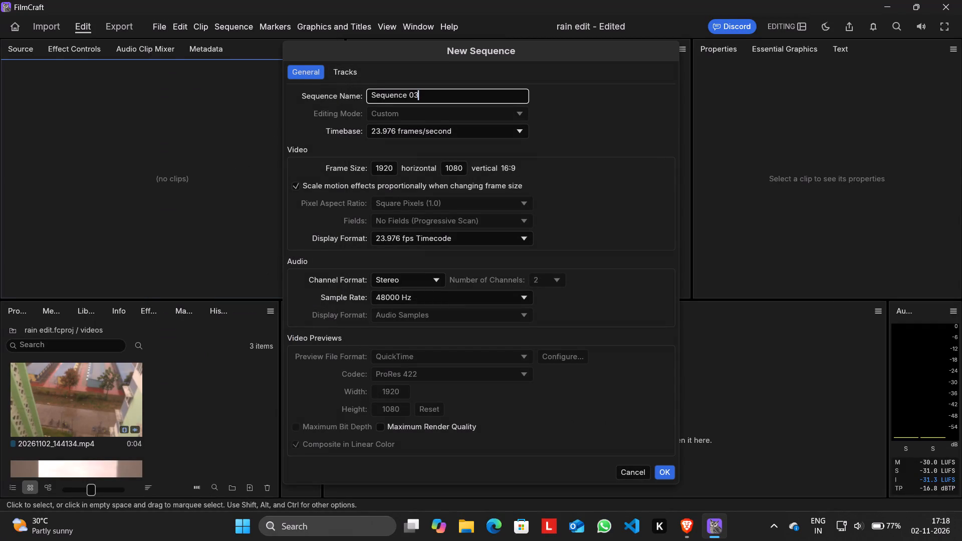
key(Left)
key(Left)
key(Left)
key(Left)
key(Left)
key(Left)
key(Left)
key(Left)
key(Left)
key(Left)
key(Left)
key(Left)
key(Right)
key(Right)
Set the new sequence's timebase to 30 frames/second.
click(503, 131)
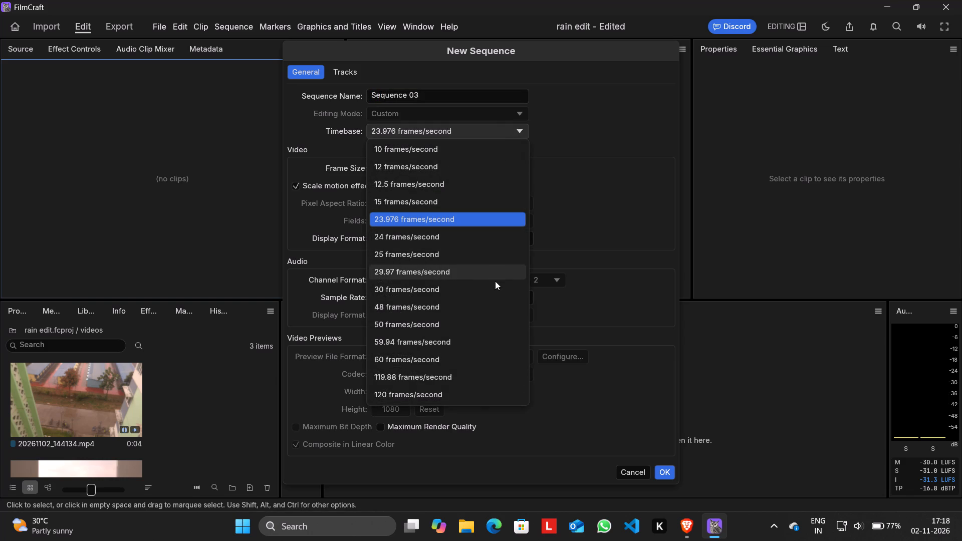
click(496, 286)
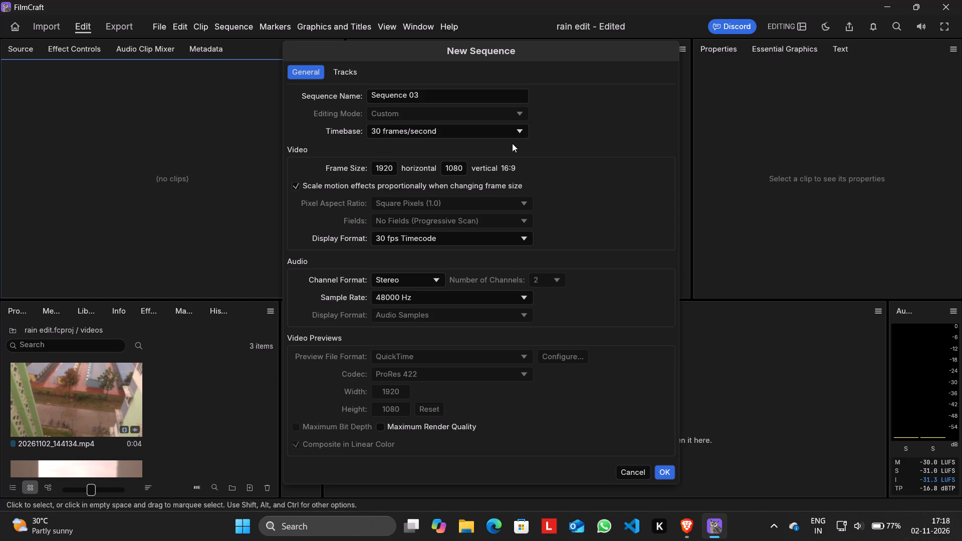
Set the new sequence's timebase to 10 frames/second and create the sequence.
click(513, 129)
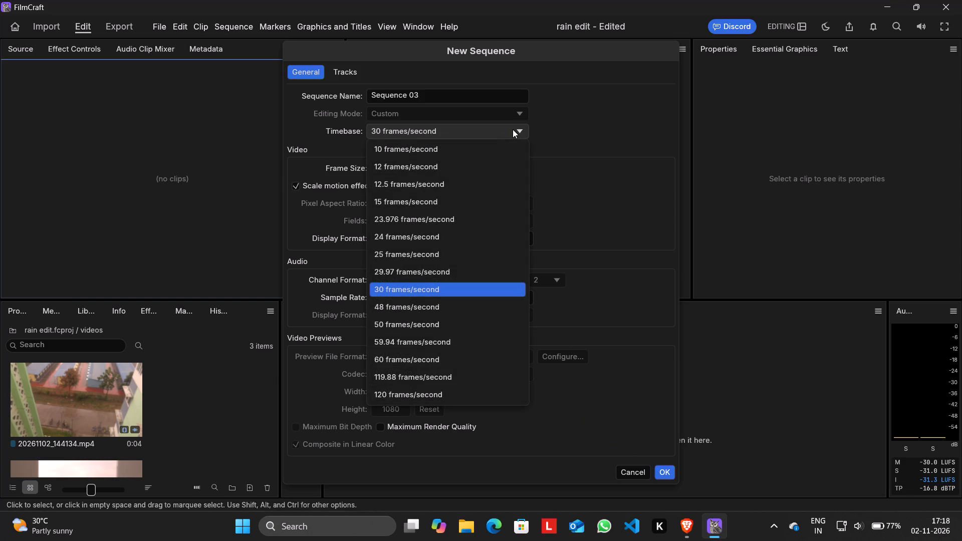
click(472, 148)
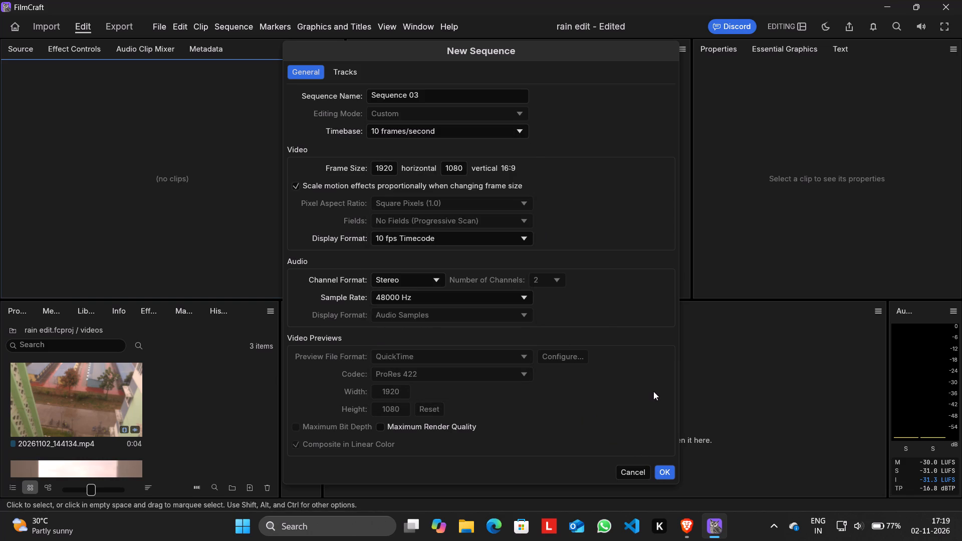
click(667, 473)
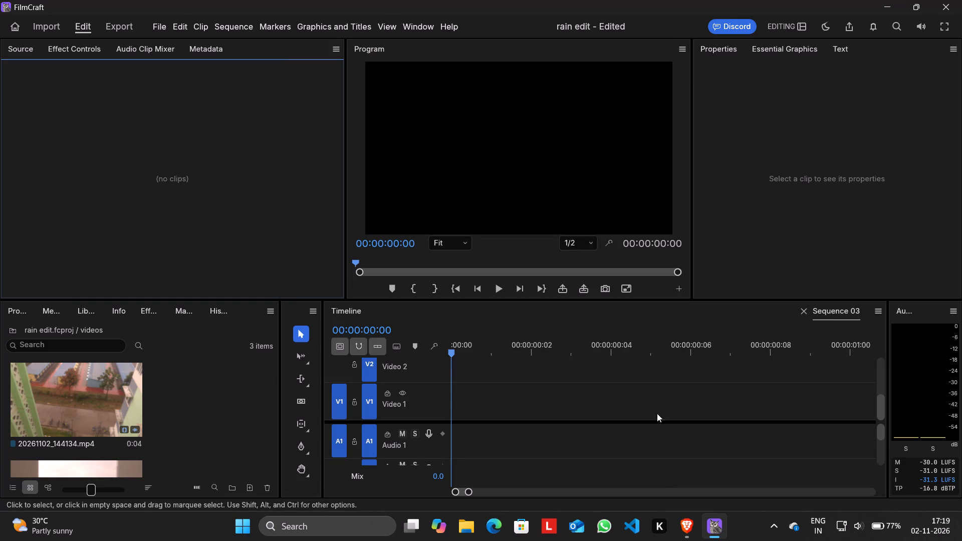
Place the clip 20261102_144134.mp4 at the start of Video 1 in the 10 frames/second sequence.
drag(115, 393, 461, 406)
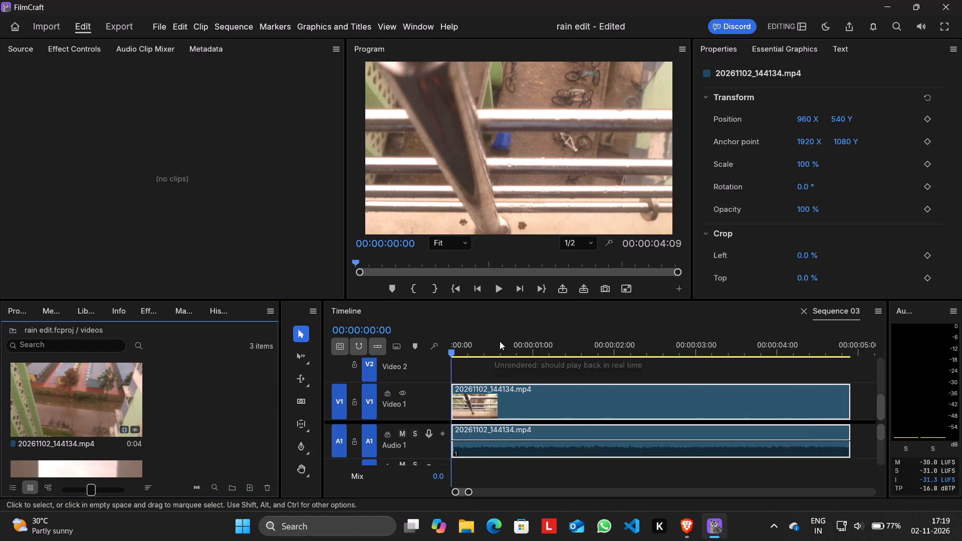
Play the 10 frames/second sequence to preview the clip.
click(498, 287)
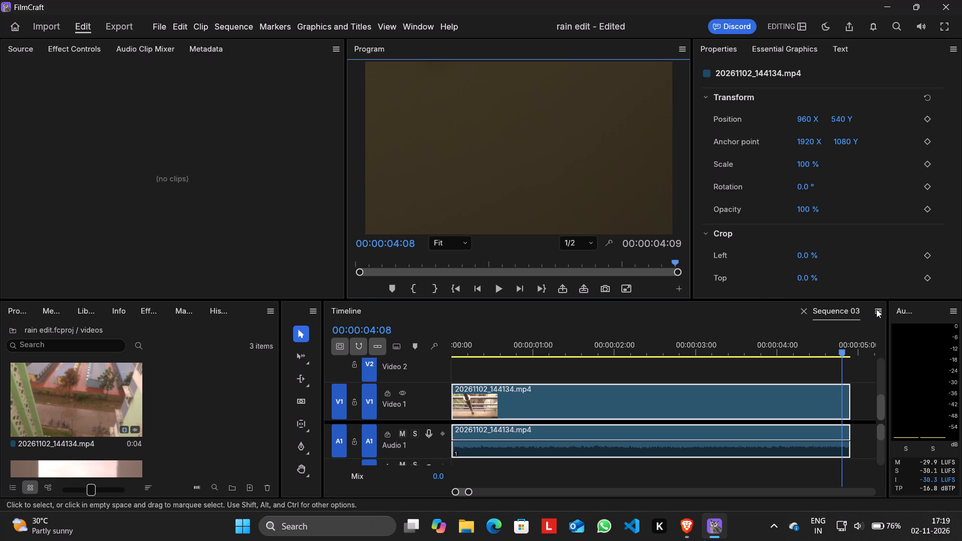
Create another new sequence with a timebase of 30 frames/second.
click(244, 28)
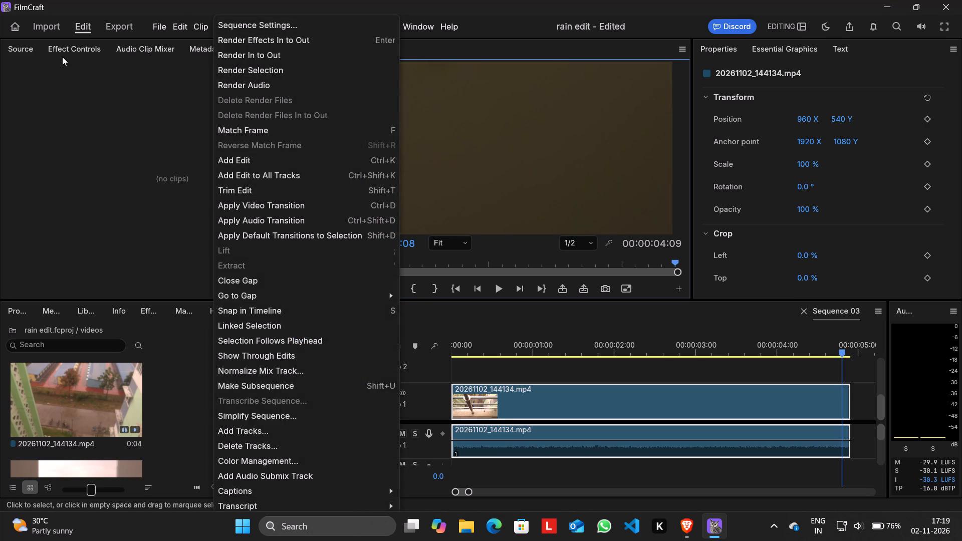
drag(62, 57, 160, 29)
click(160, 29)
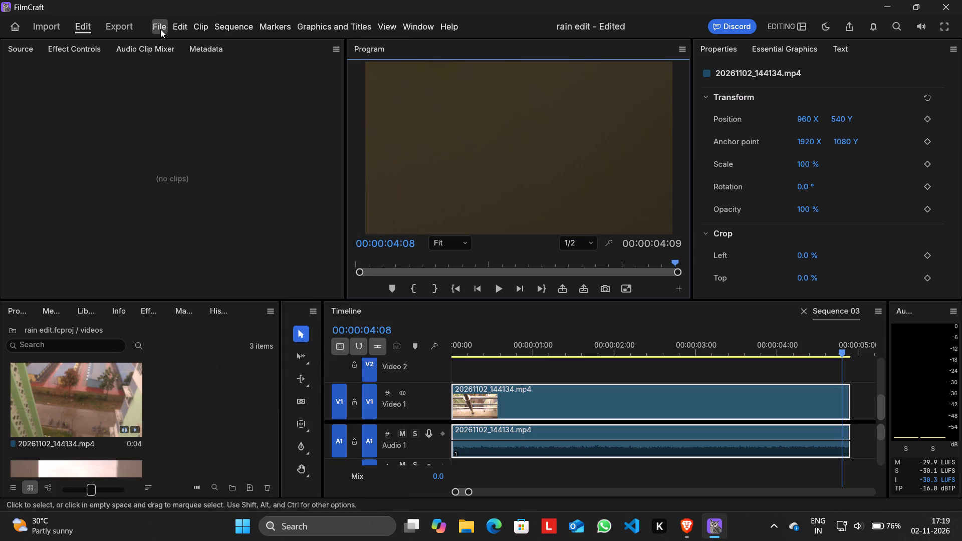
click(160, 29)
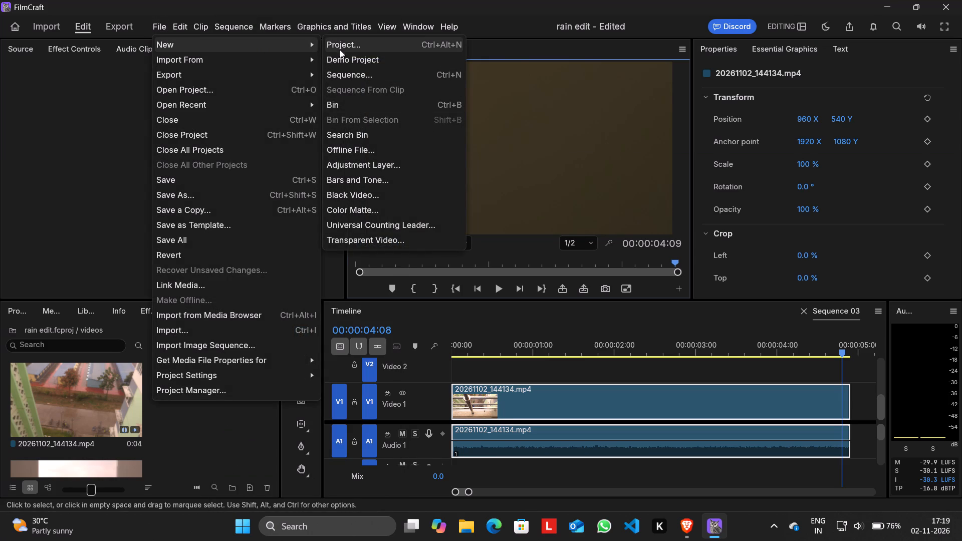
click(354, 72)
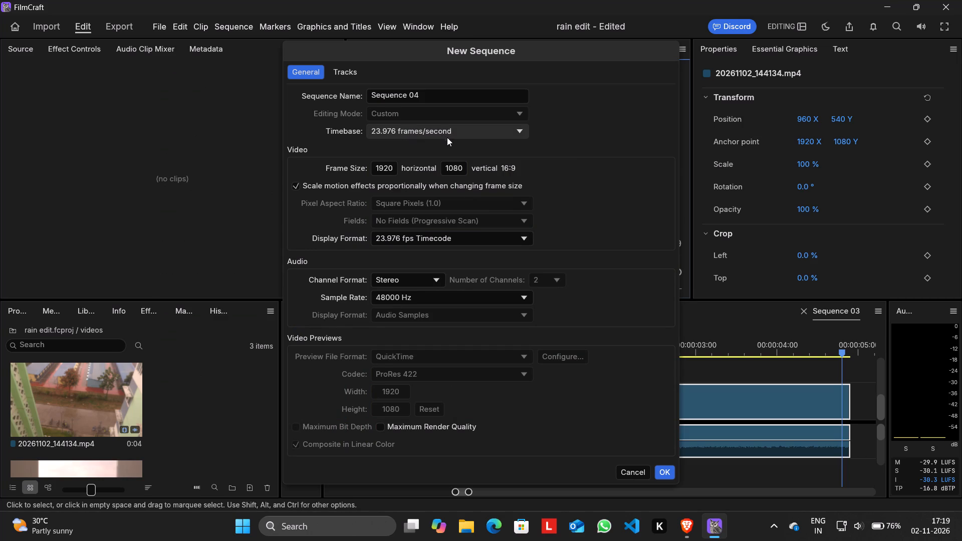
click(467, 129)
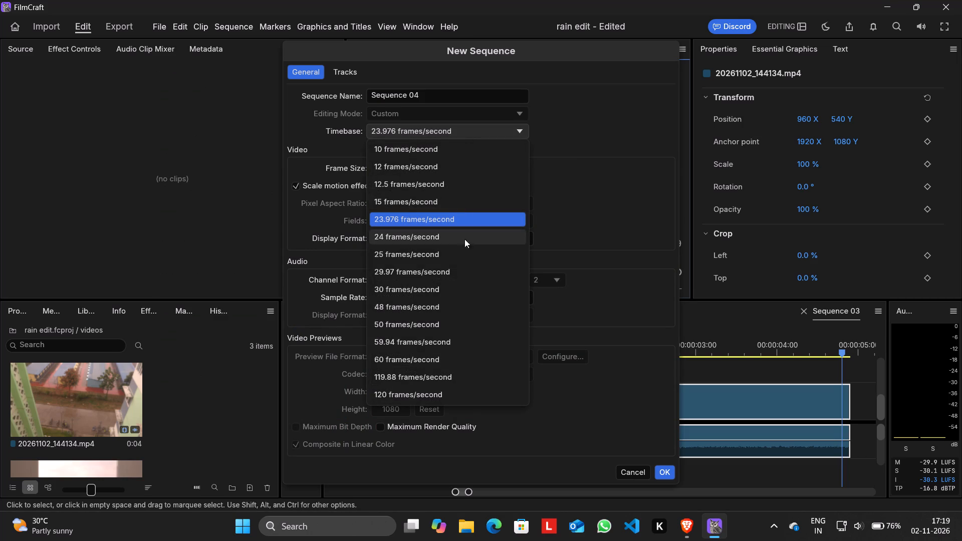
click(473, 287)
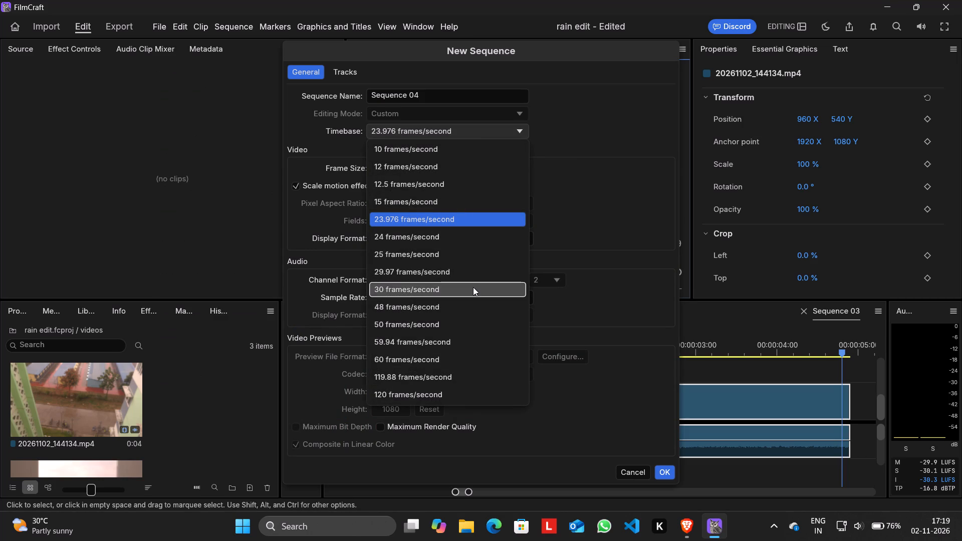
click(659, 473)
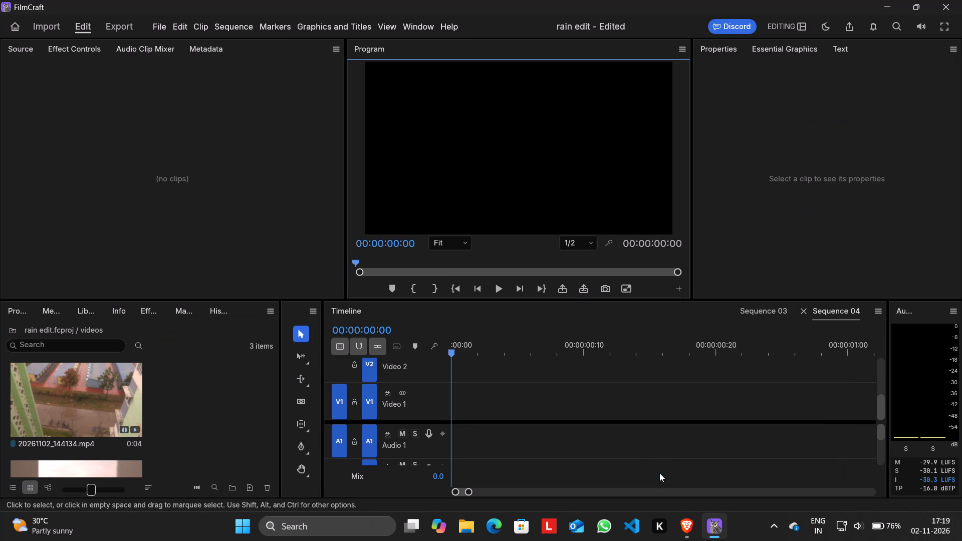
Place the clip 20261102_144134.mp4 near the start of Video 1 in the 30 frames/second sequence.
drag(103, 406, 472, 397)
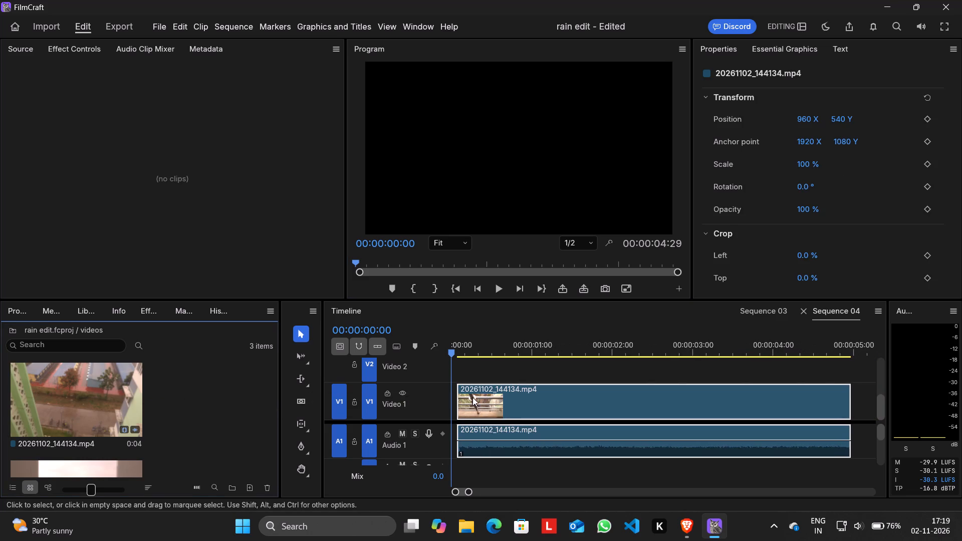
Play the 30 frames/second sequence to preview the clip.
click(497, 293)
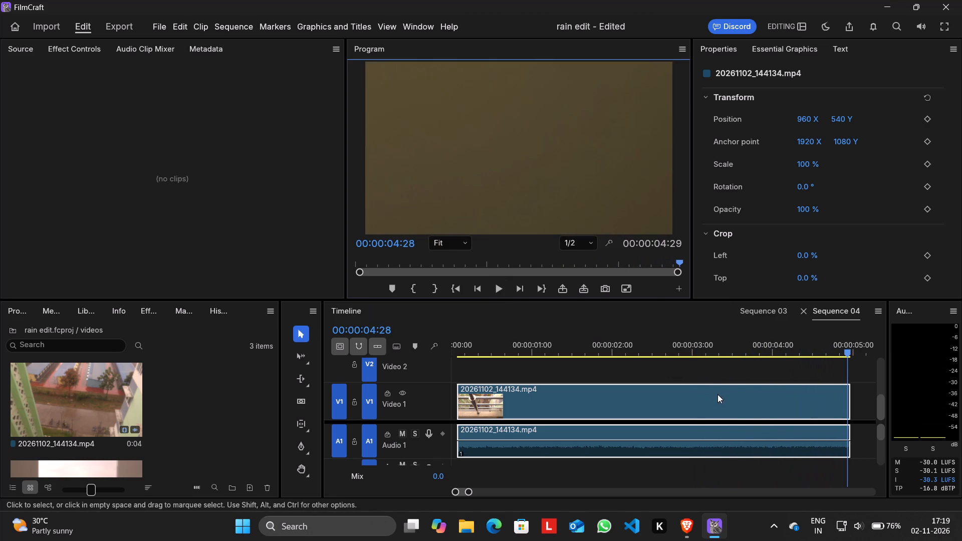
Add the clip 20261102_144143.mp4 to Video 1 directly after the first clip.
scroll(769, 425, left, 3)
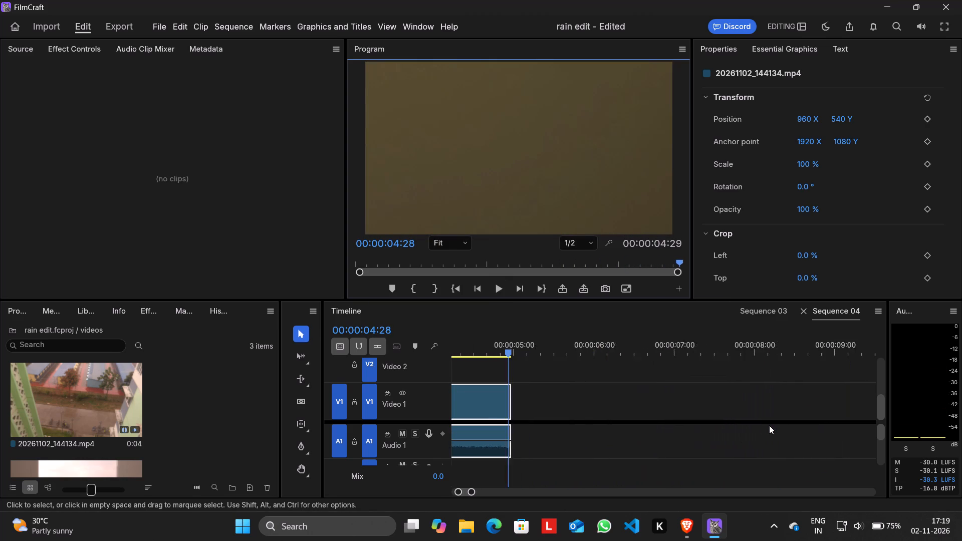
scroll(769, 425, left, 4)
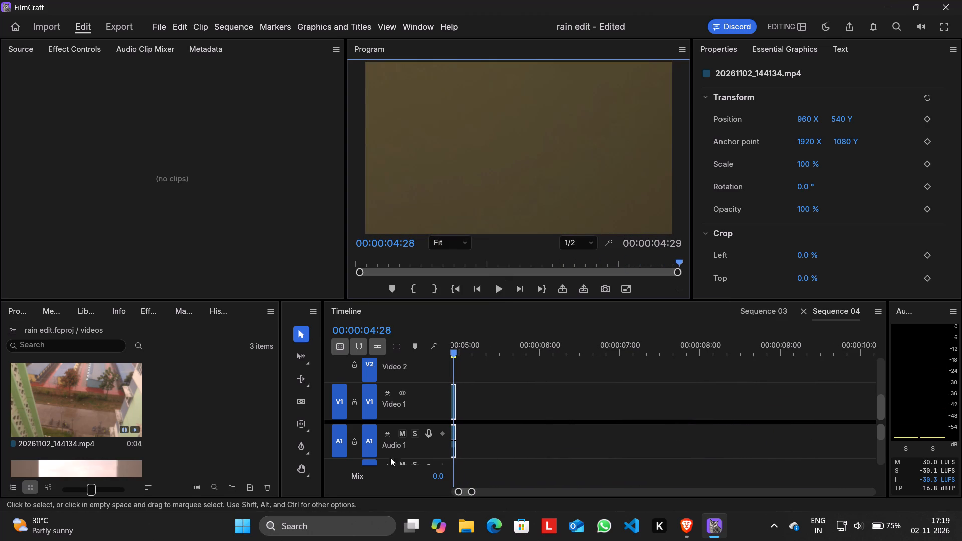
scroll(222, 437, down, 1)
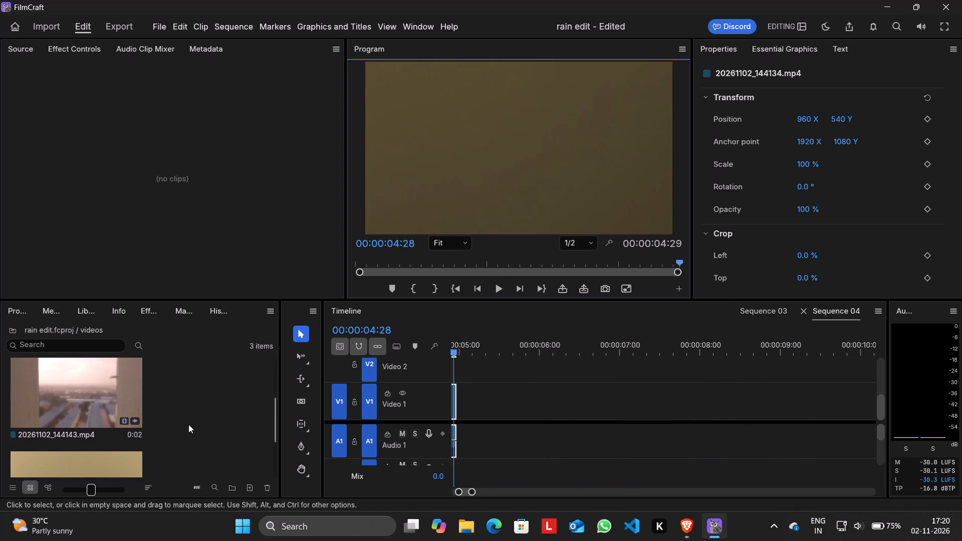
drag(109, 400, 210, 409)
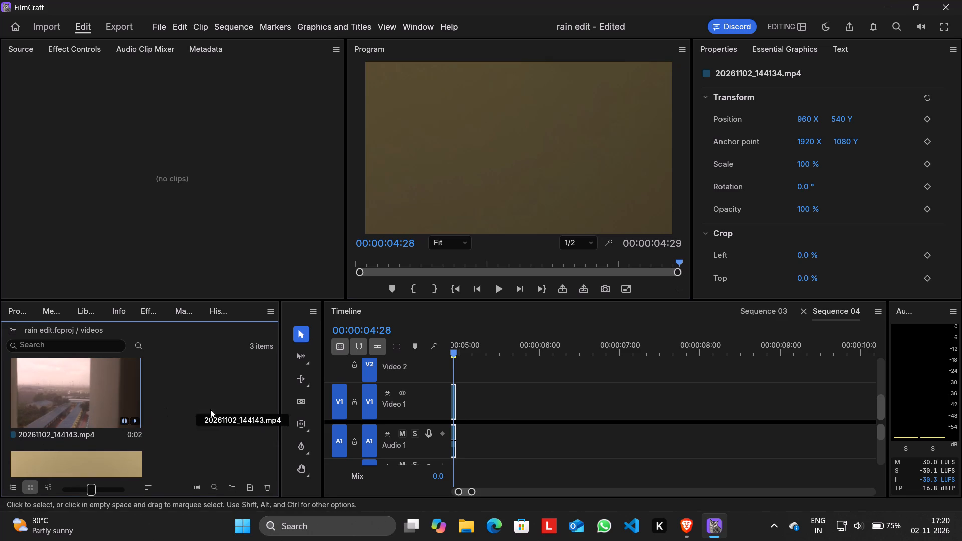
drag(210, 409, 463, 399)
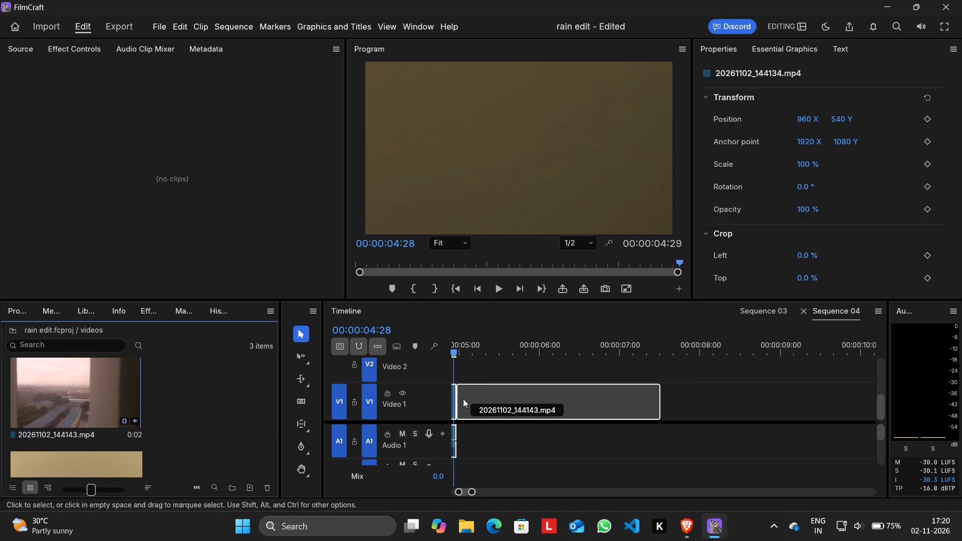
drag(463, 399, 461, 398)
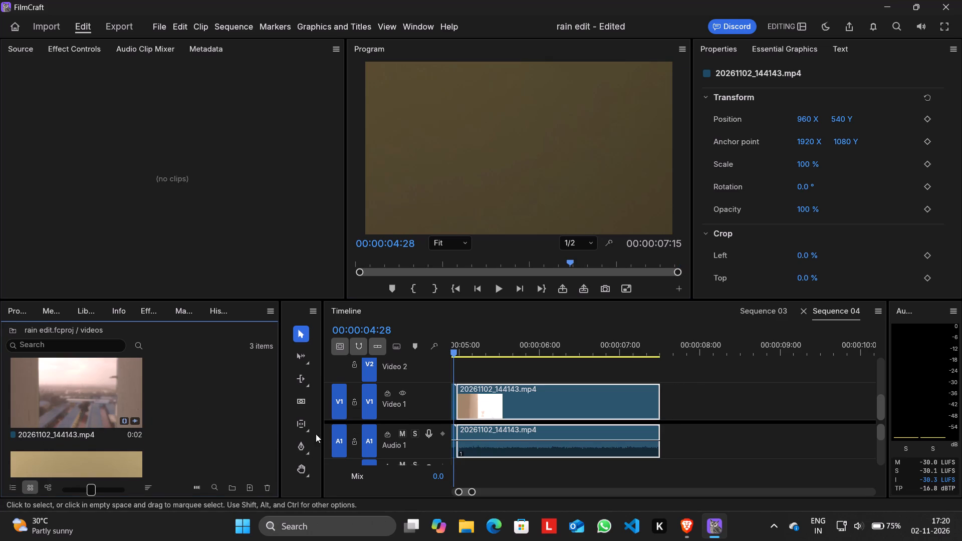
Add the clip 20261102_144153.mp4 to Video 1 directly after the second clip.
scroll(107, 429, down, 1)
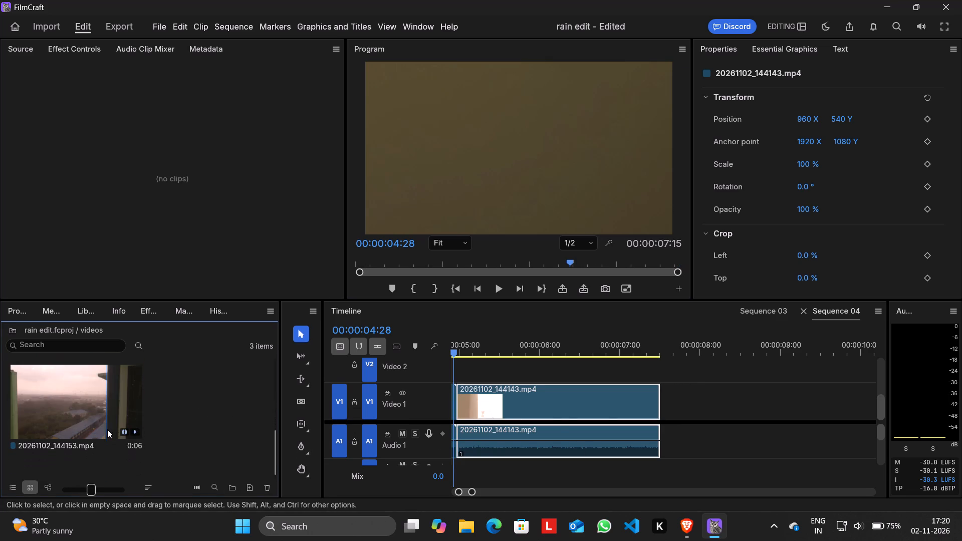
drag(91, 412, 671, 416)
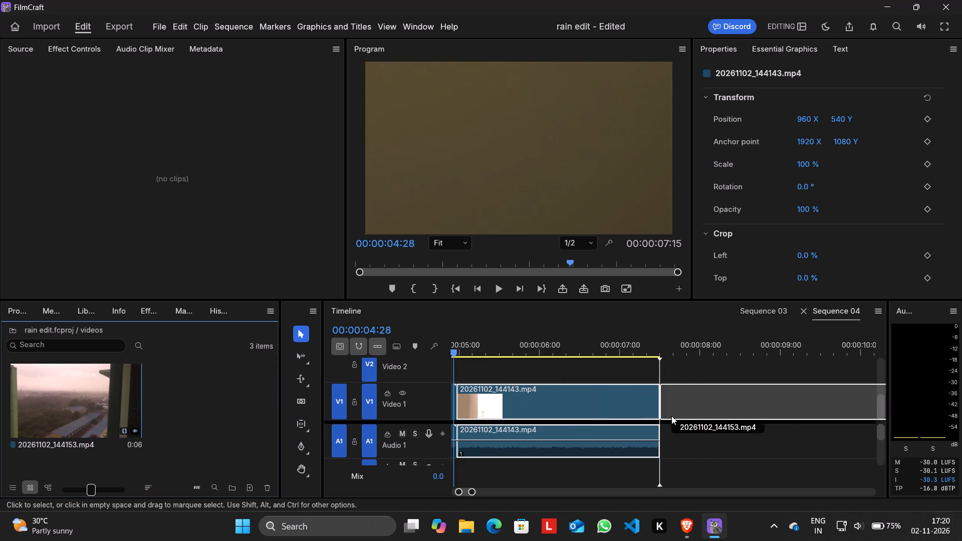
drag(671, 416, 666, 416)
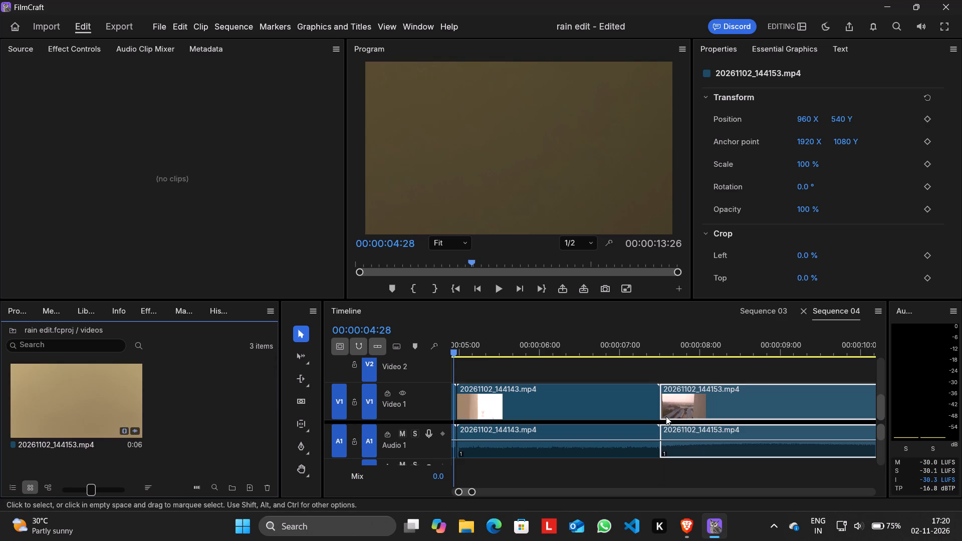
Play Sequence 04 to review the added clips.
scroll(541, 444, right, 20)
scroll(541, 444, right, 20)
scroll(541, 444, right, 15)
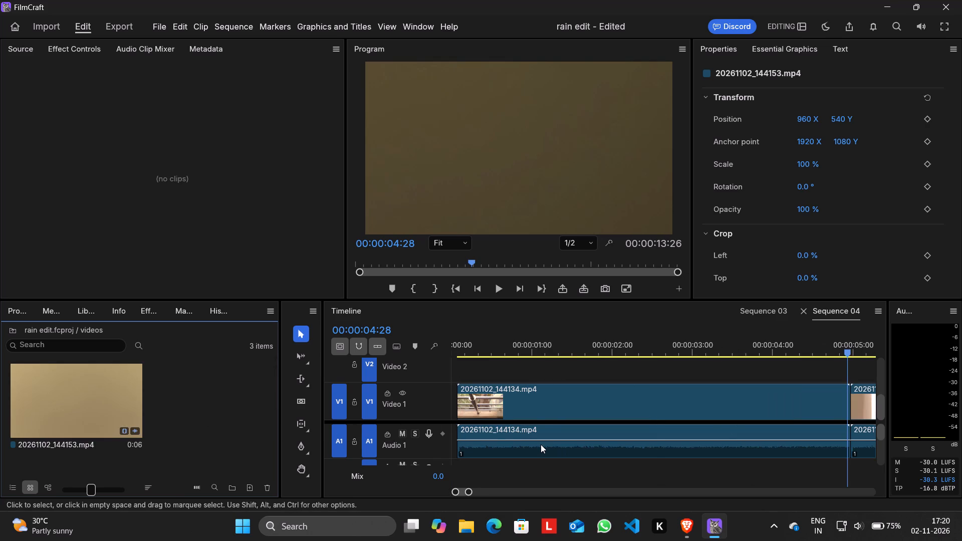
click(502, 293)
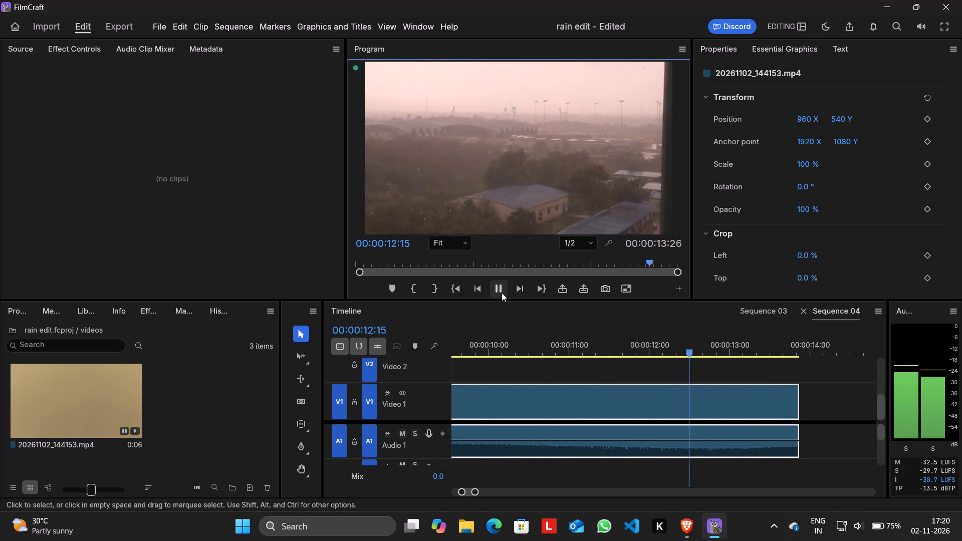
Return to the start of the clips in the timeline and replay Sequence 04.
scroll(562, 443, right, 8)
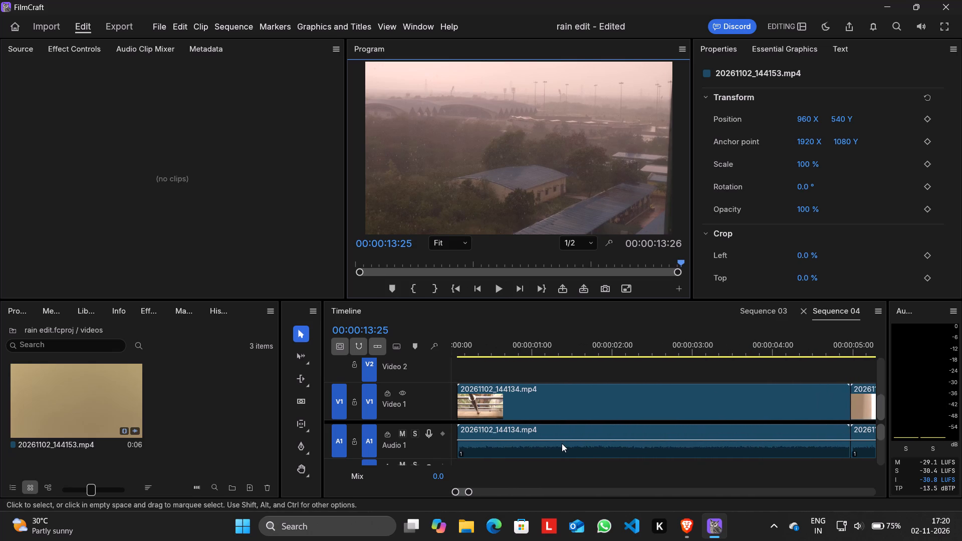
scroll(562, 443, right, 2)
click(505, 297)
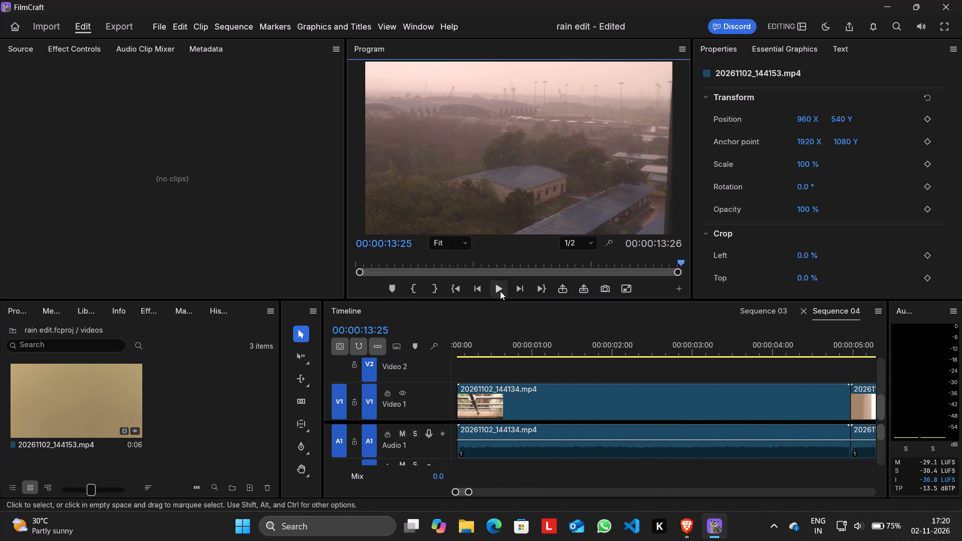
Play Sequence 04 once more.
click(501, 291)
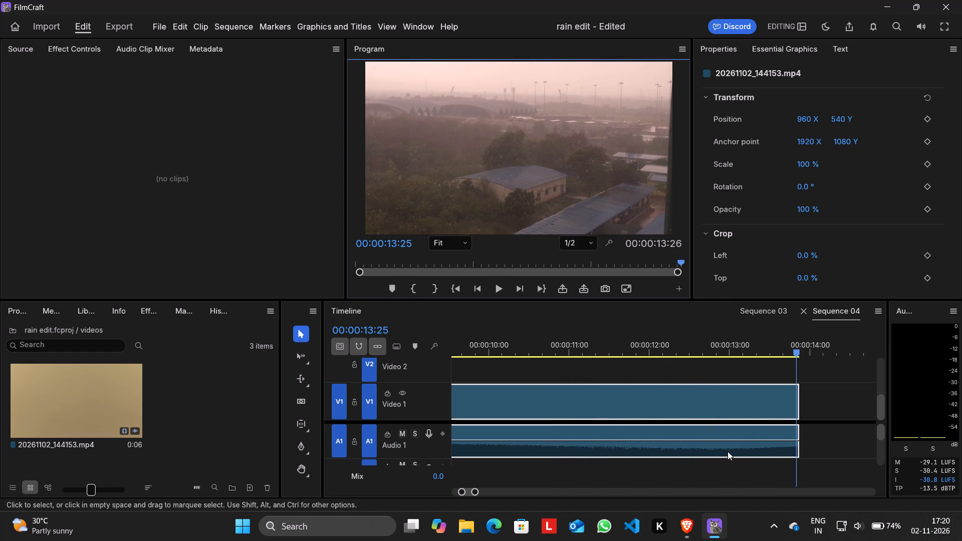
Trim the end of the last clip, 20261102_144153.mp4, back to the playhead at 00:00:13:25.
drag(796, 435, 792, 431)
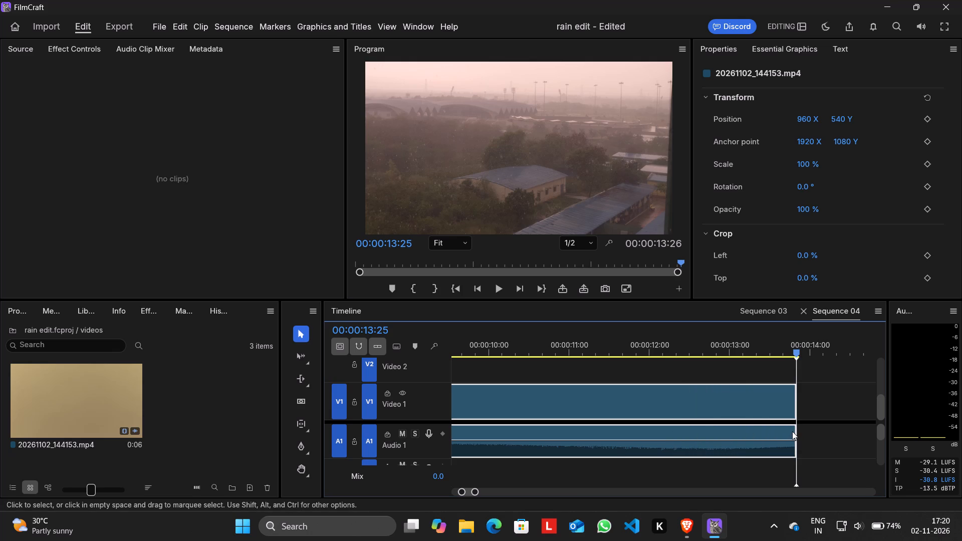
drag(792, 431, 791, 431)
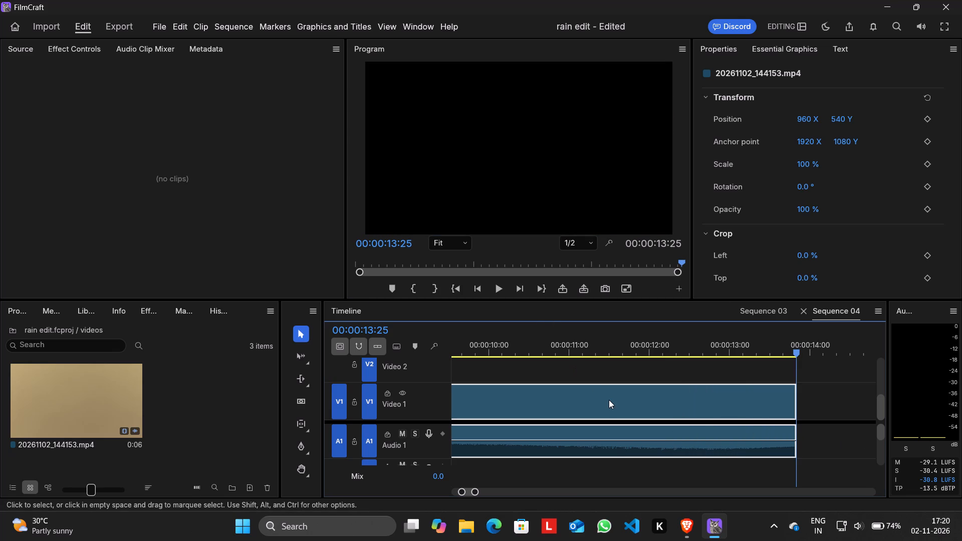
Open the timeline clip 20261102_144143.mp4 in the Source monitor.
scroll(611, 401, right, 6)
click(584, 427)
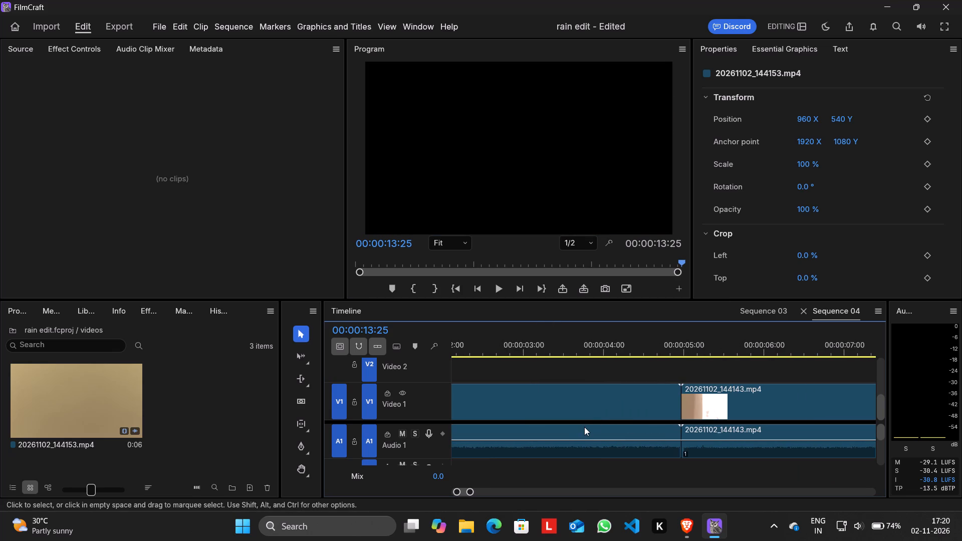
double_click(730, 445)
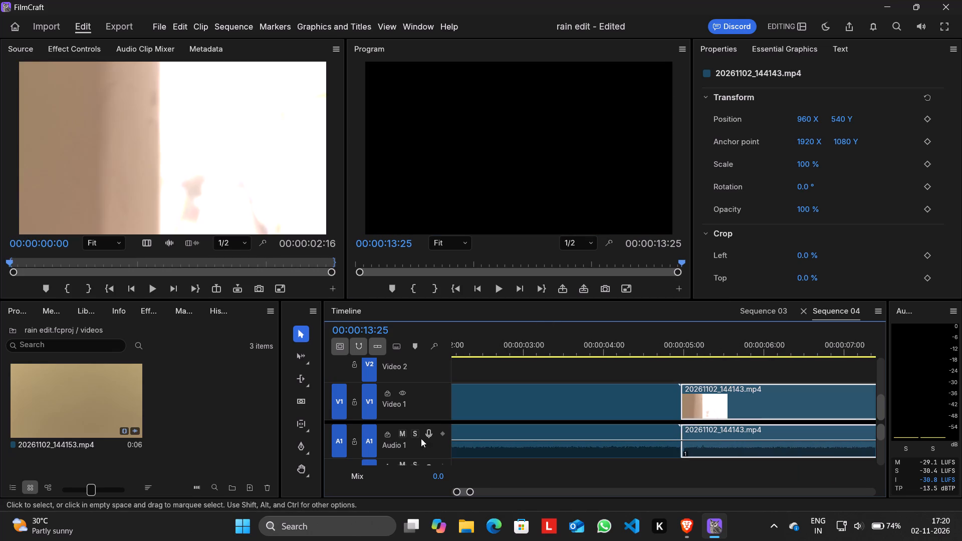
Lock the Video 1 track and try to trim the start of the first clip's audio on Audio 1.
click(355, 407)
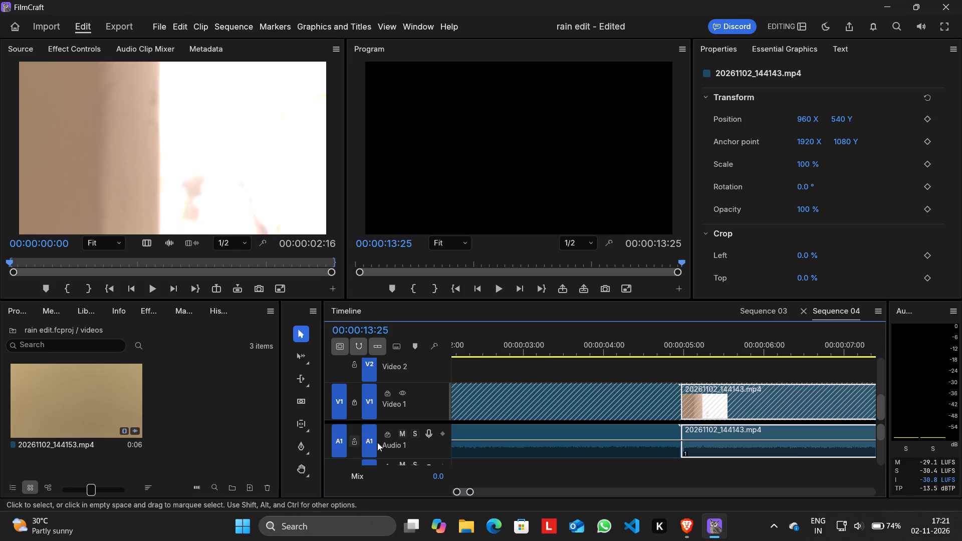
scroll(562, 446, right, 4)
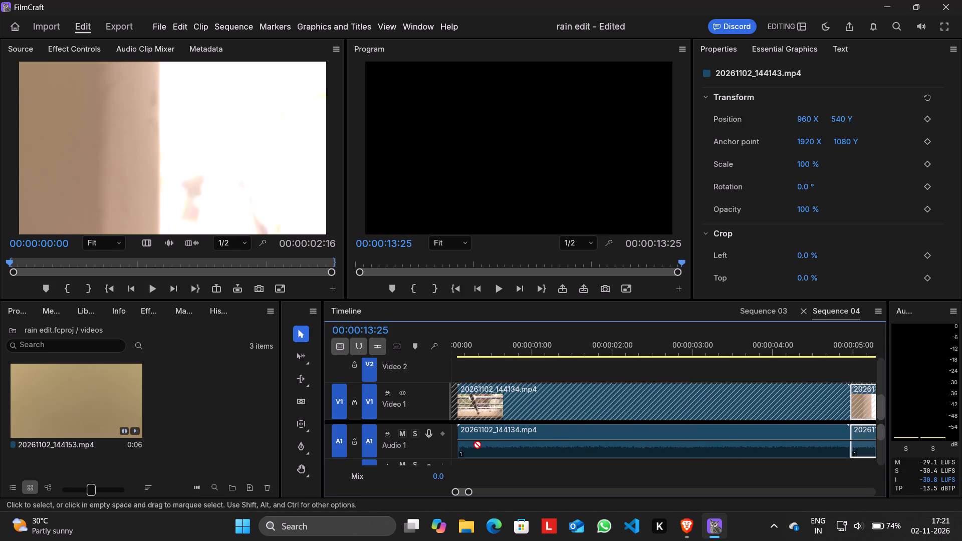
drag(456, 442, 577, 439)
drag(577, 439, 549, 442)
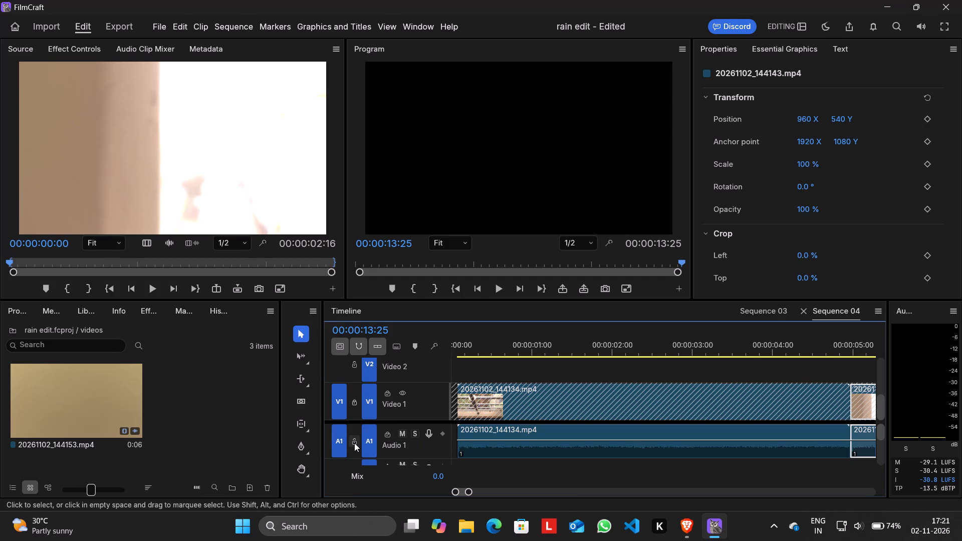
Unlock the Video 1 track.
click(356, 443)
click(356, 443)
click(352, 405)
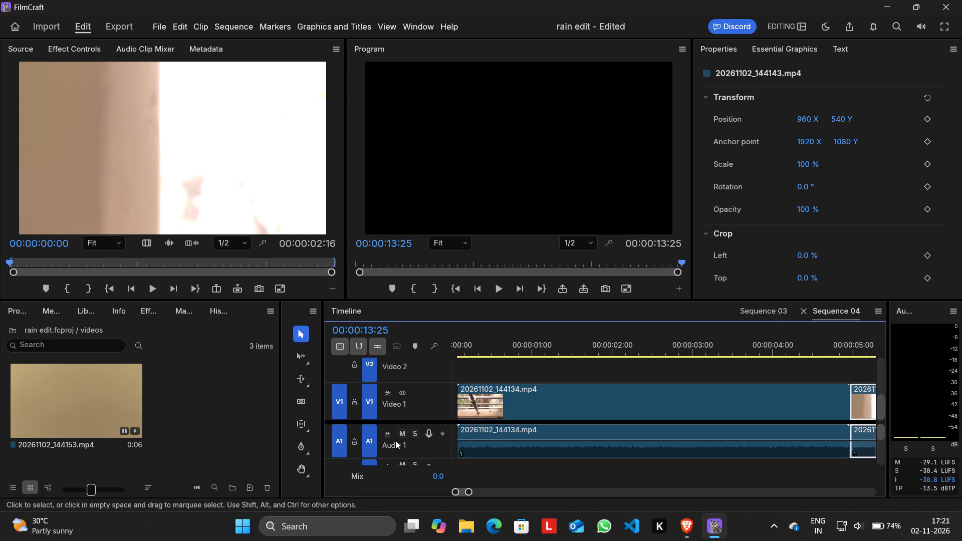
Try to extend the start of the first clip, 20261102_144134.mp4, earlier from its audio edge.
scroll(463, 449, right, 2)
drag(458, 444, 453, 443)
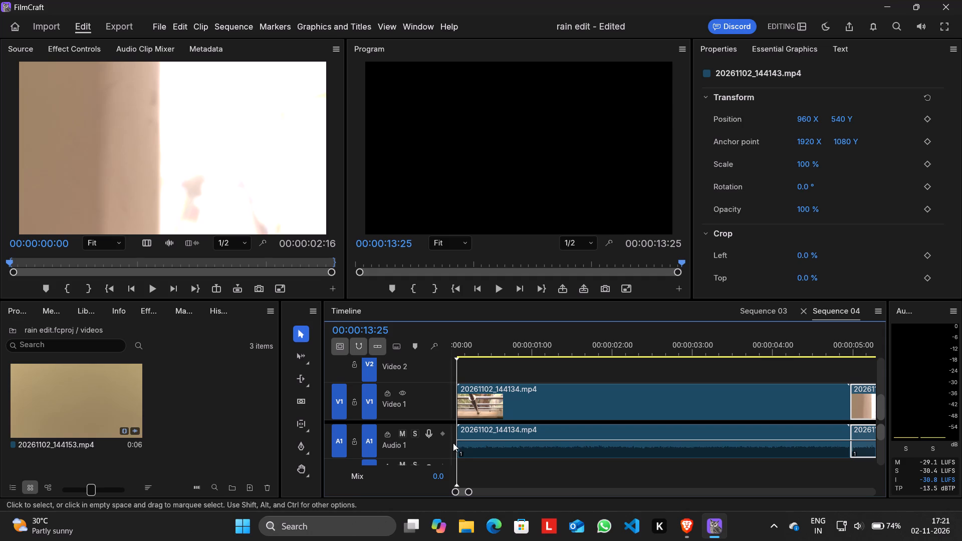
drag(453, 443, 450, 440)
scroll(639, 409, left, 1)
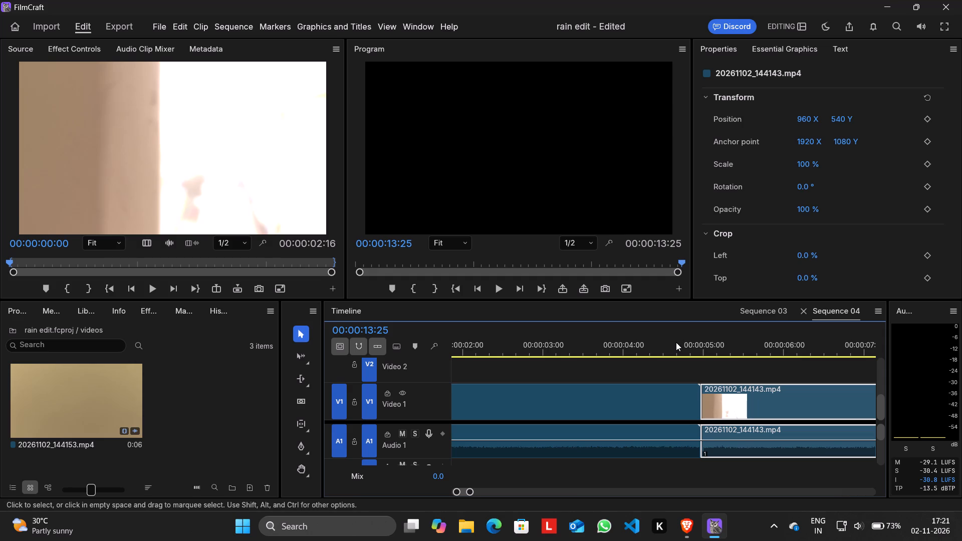
Switch to the browser and resume the FilmCraft tutorial from 2:44, rewinding to rewatch the clip placement and playback part, then skipping ahead to 3:15.
click(687, 531)
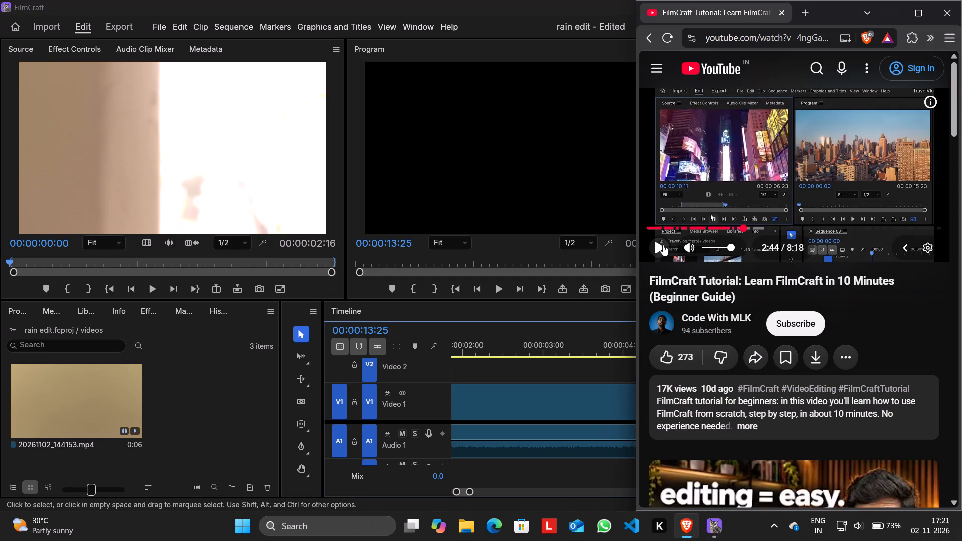
click(664, 245)
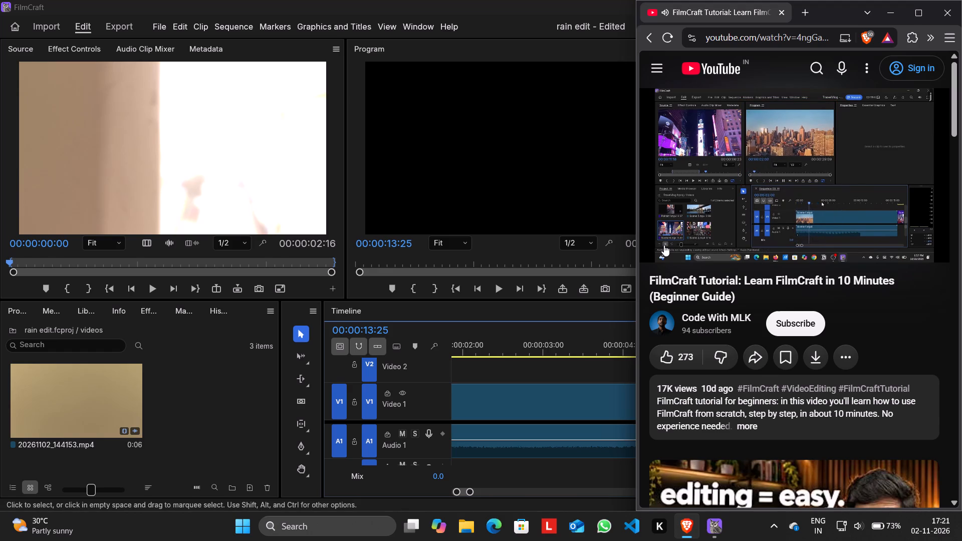
key(Left)
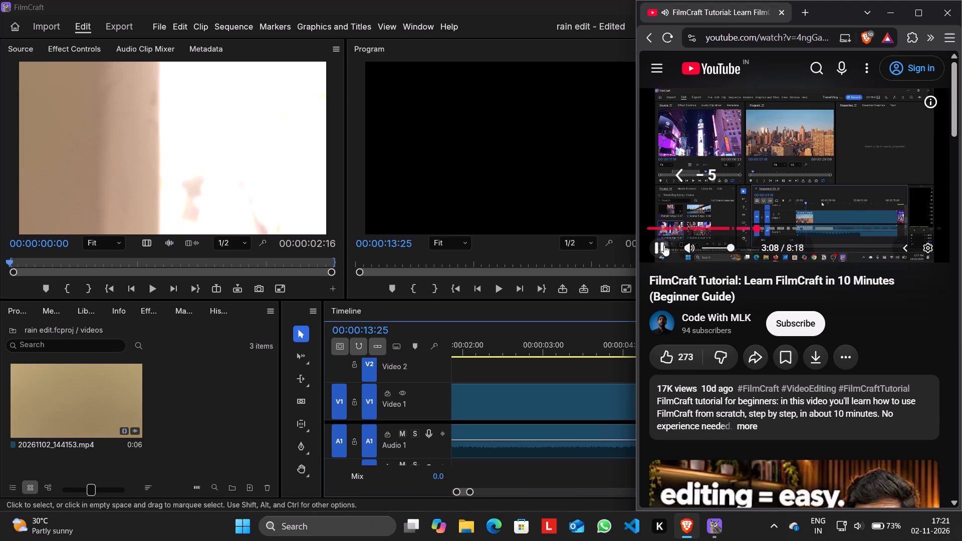
key(Left)
key(Left)
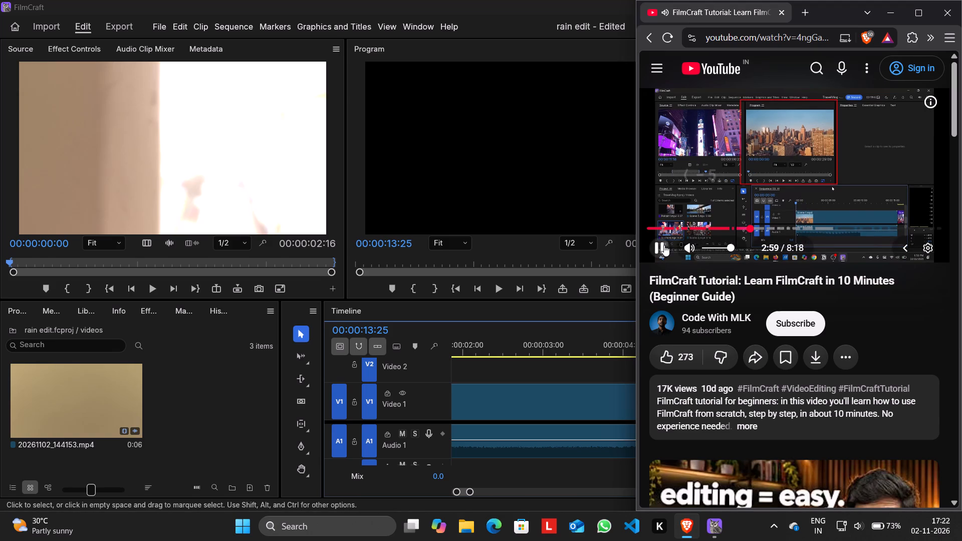
key(Left)
key(Left)
key(Left)
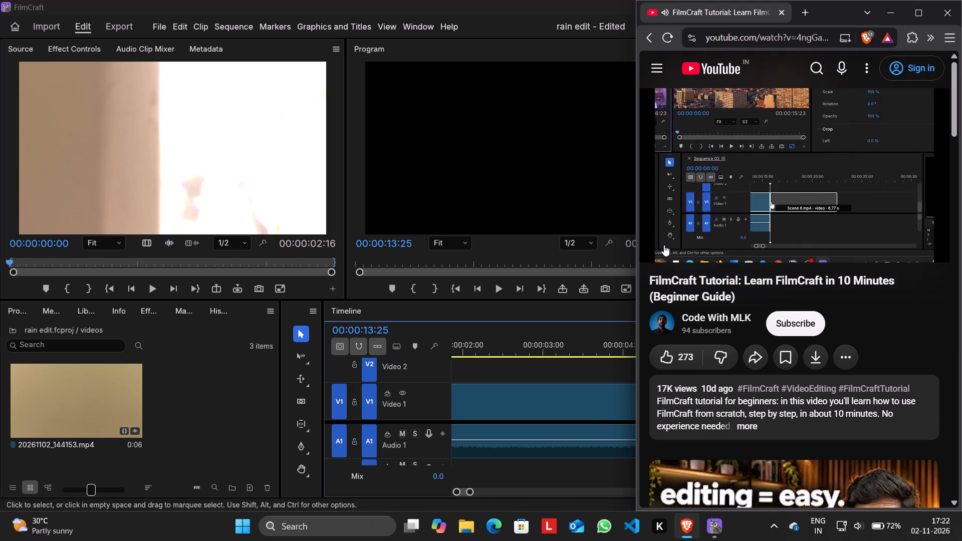
key(Right)
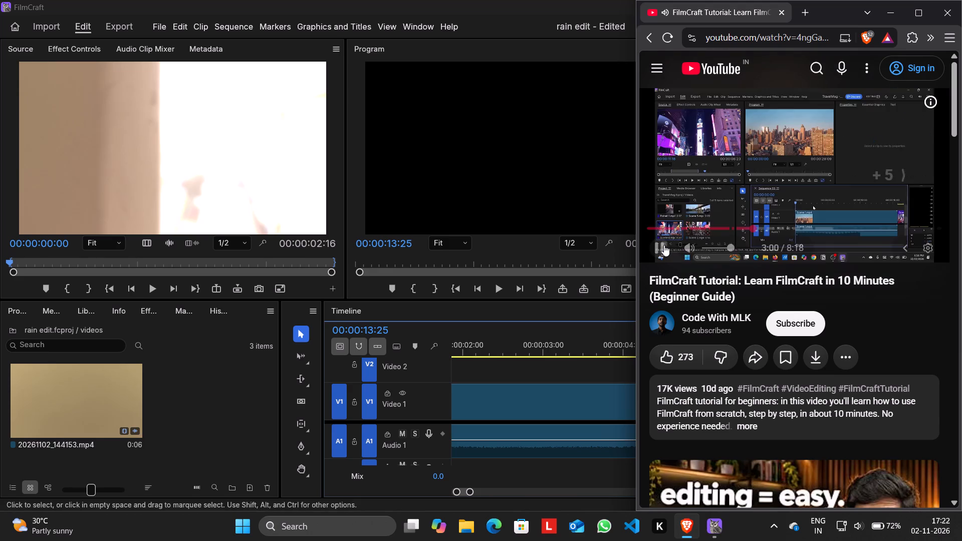
key(Right)
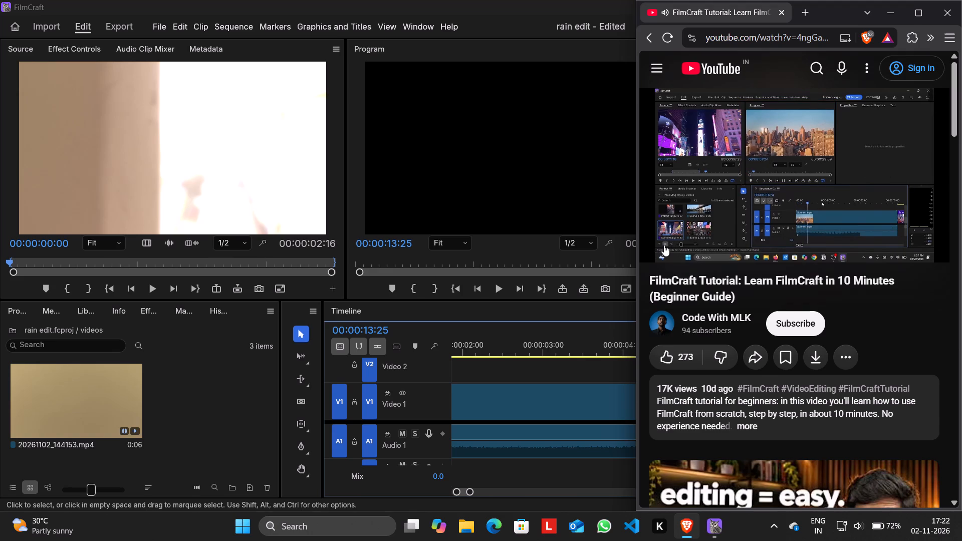
key(Right)
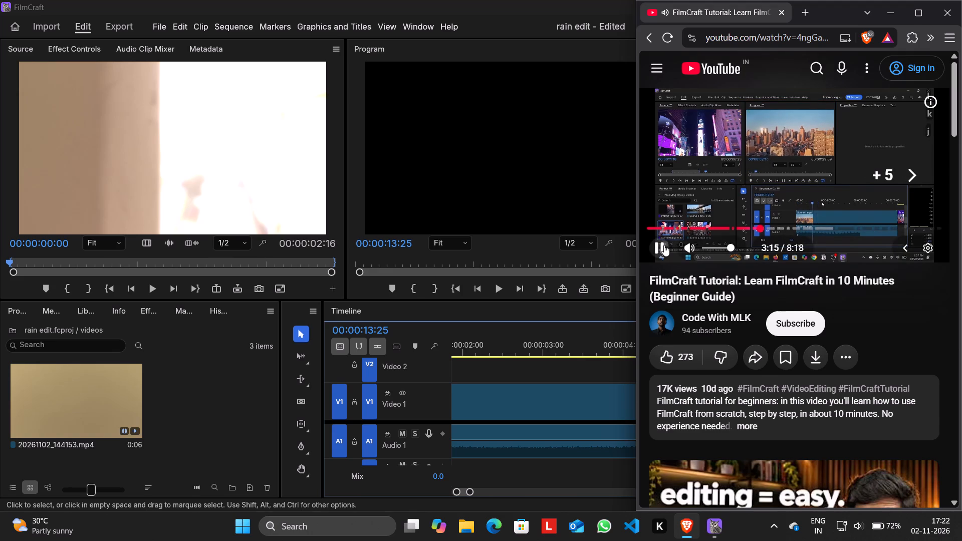
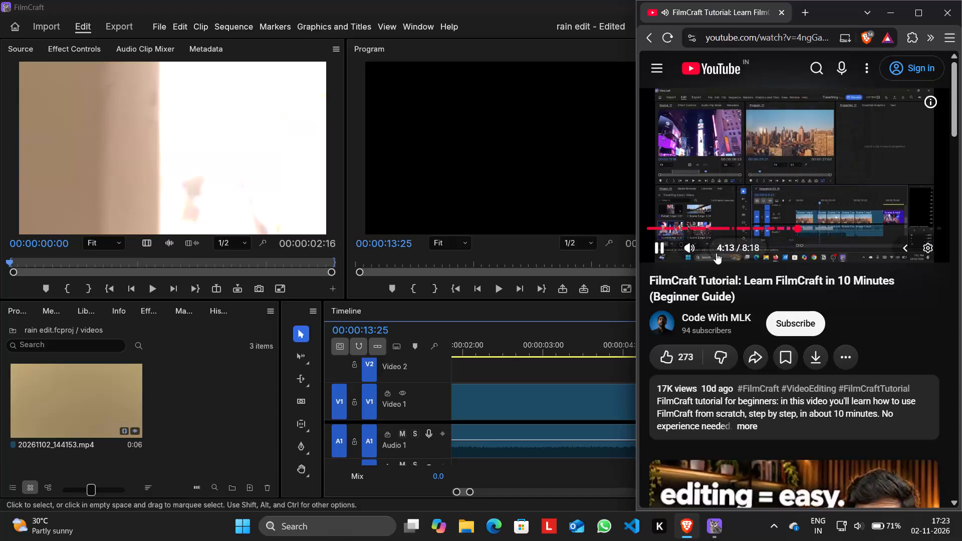
Pause the tutorial video and return to FilmCraft.
click(664, 252)
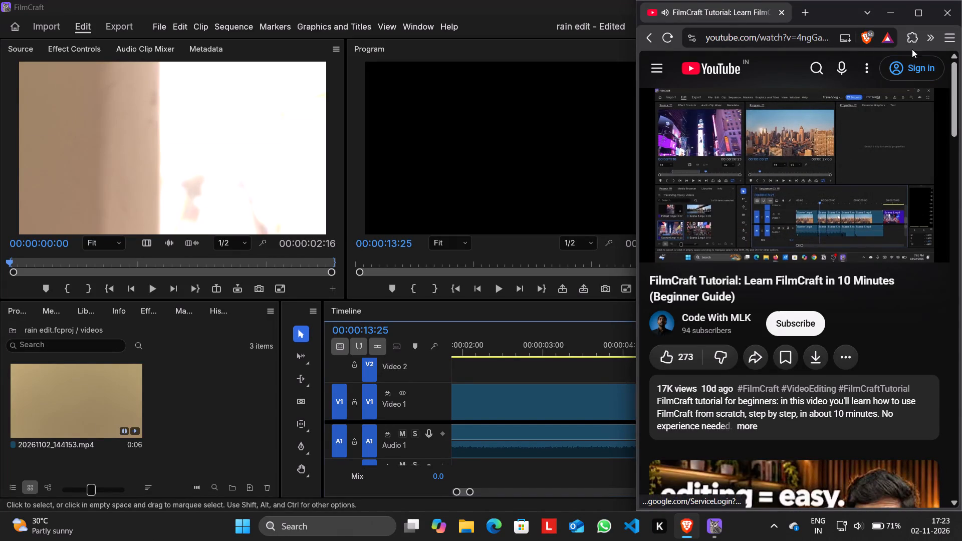
click(897, 16)
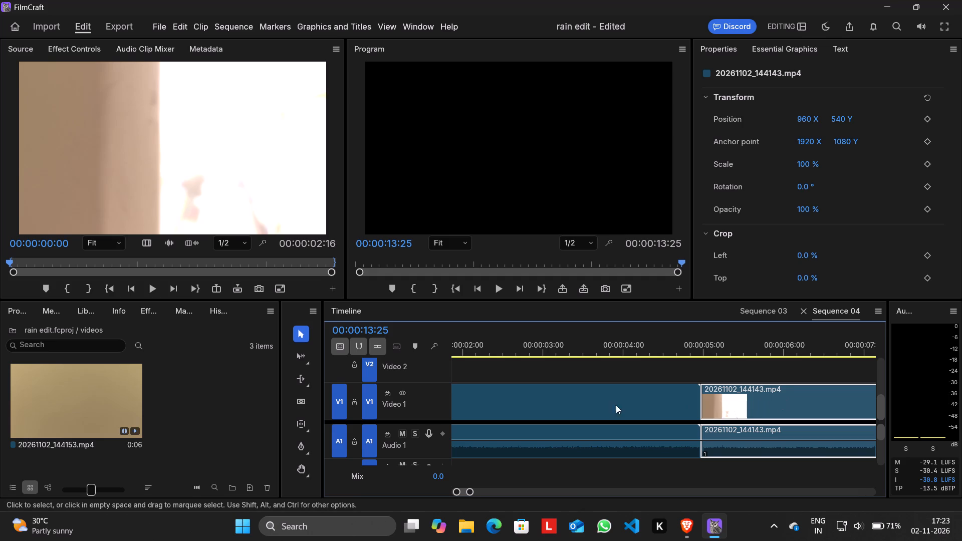
Close both open sequences, Sequence 03 and Sequence 04.
scroll(740, 413, left, 7)
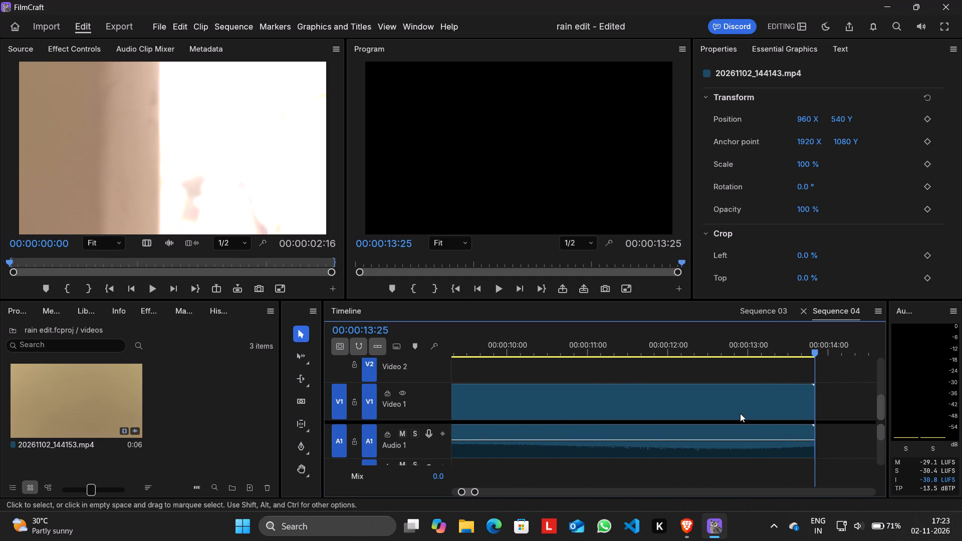
click(740, 413)
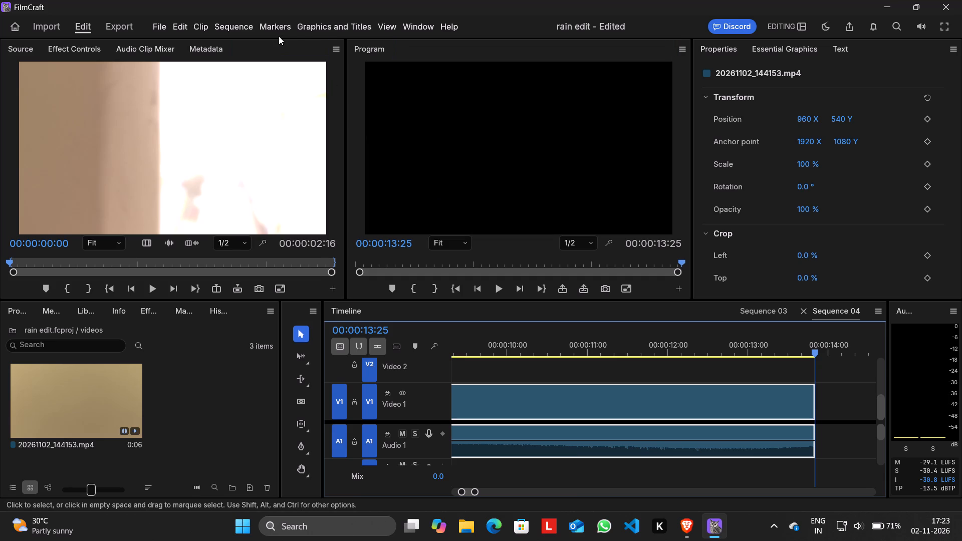
click(807, 310)
click(807, 310)
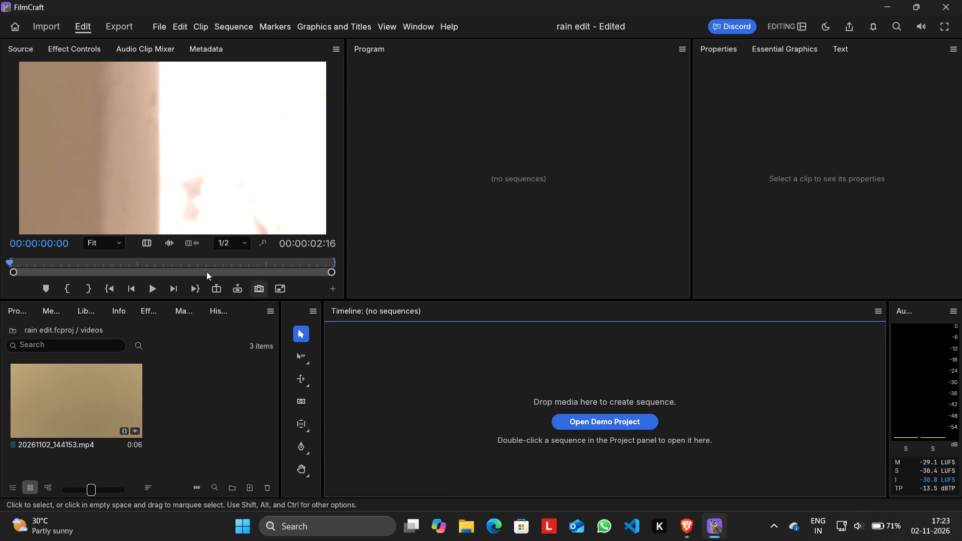
Try to load 20261102_144134.mp4 from the videos bin into the Source monitor, and play the source clip.
scroll(110, 399, up, 3)
click(110, 399)
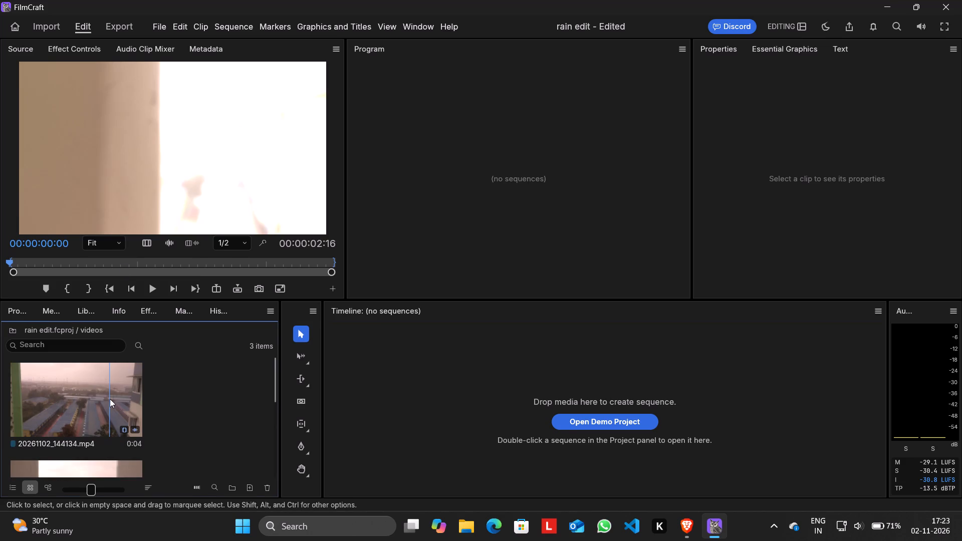
right_drag(110, 399, 132, 227)
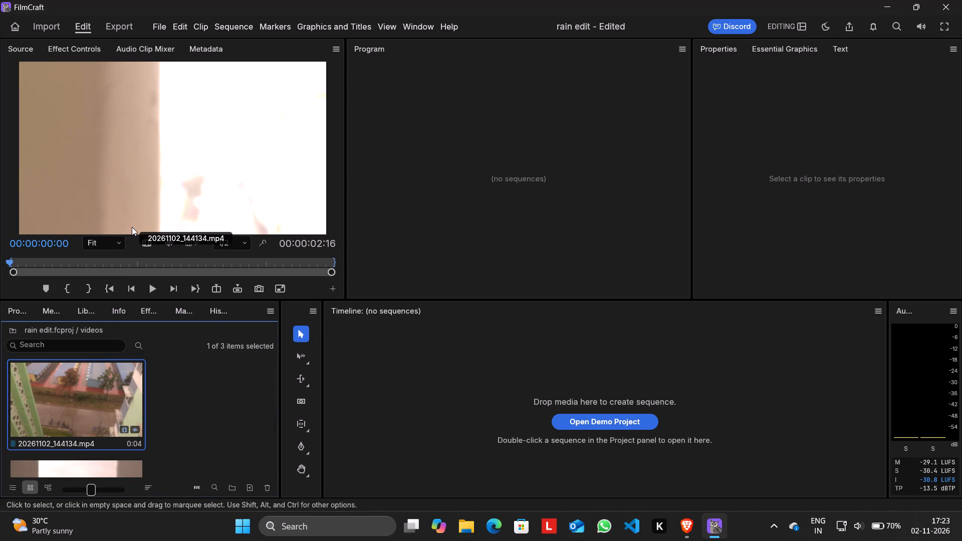
click(153, 289)
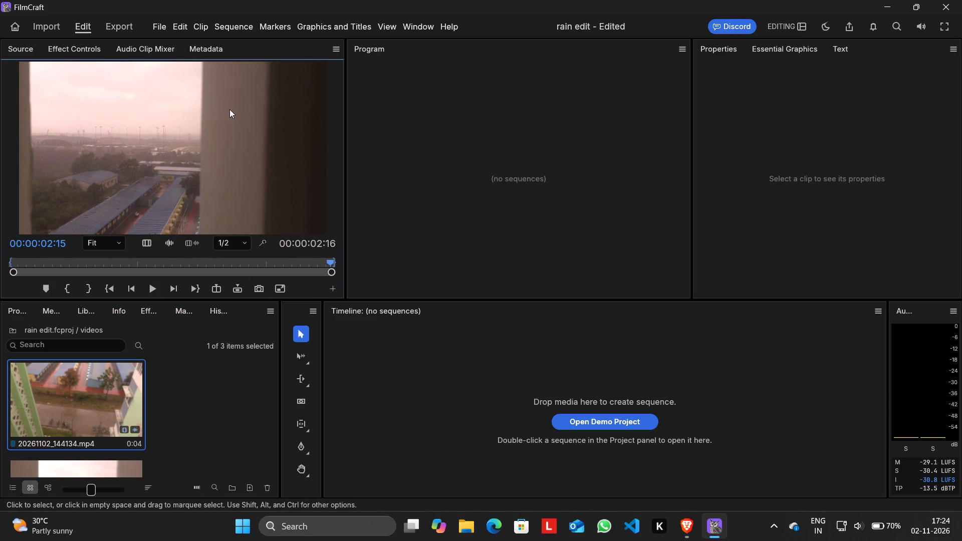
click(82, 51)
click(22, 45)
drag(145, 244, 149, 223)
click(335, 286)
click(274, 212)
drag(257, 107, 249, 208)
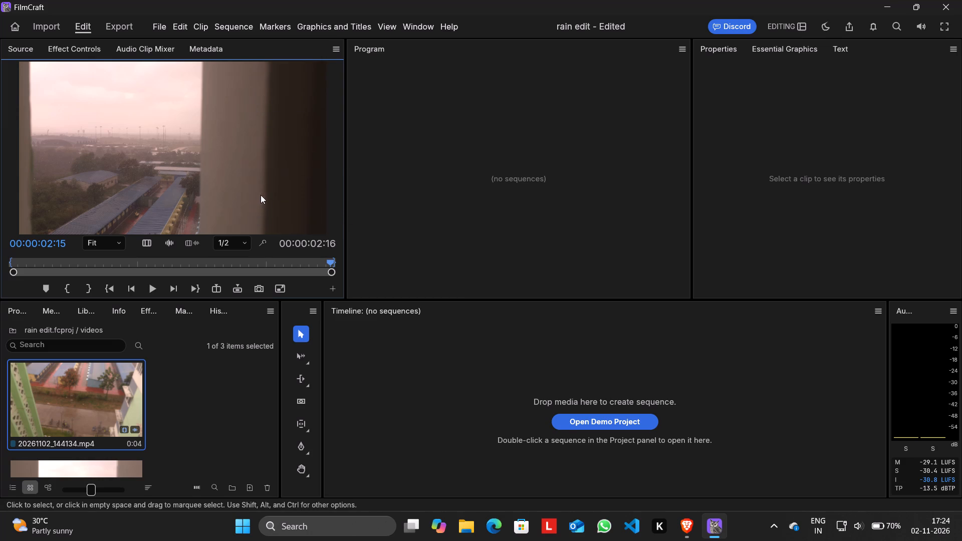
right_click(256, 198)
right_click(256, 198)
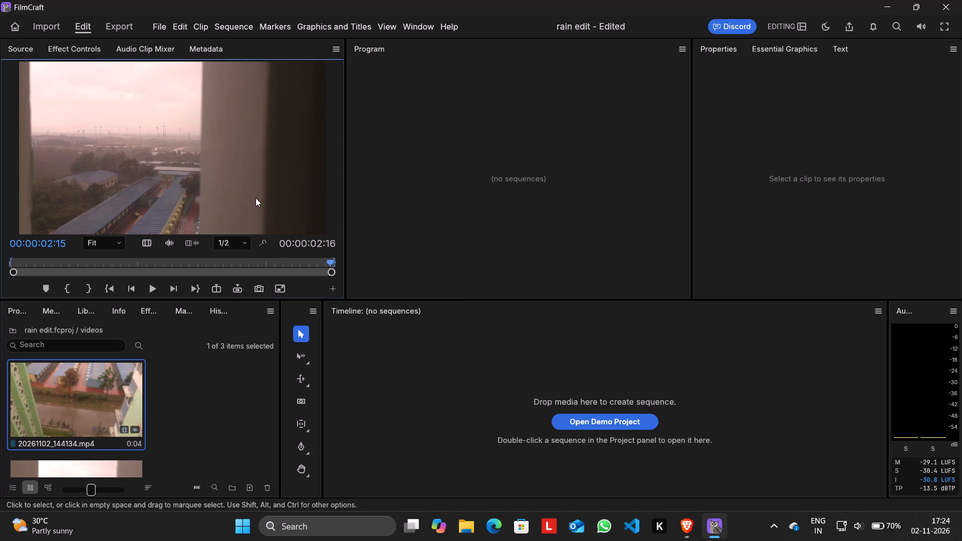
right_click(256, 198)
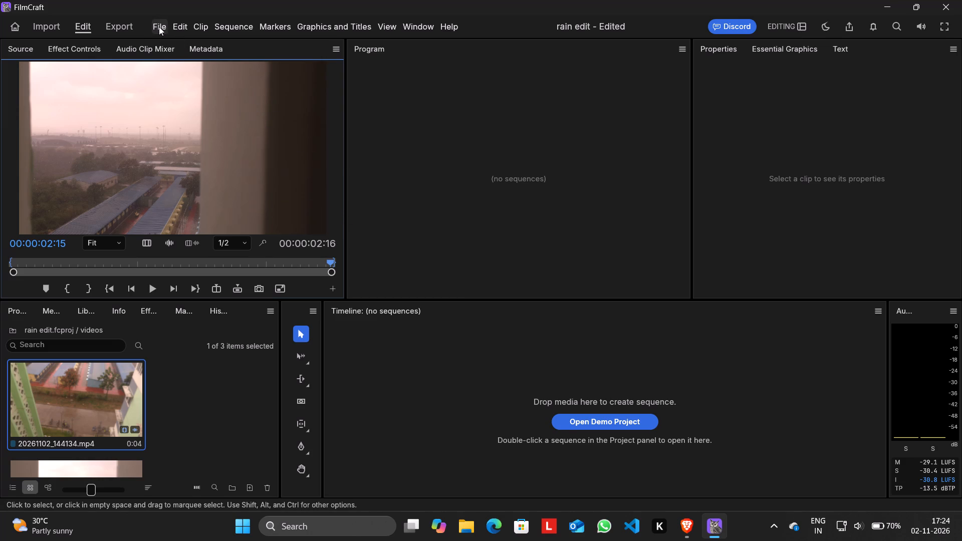
Create a new sequence with a timebase of 30 frames/second.
click(159, 27)
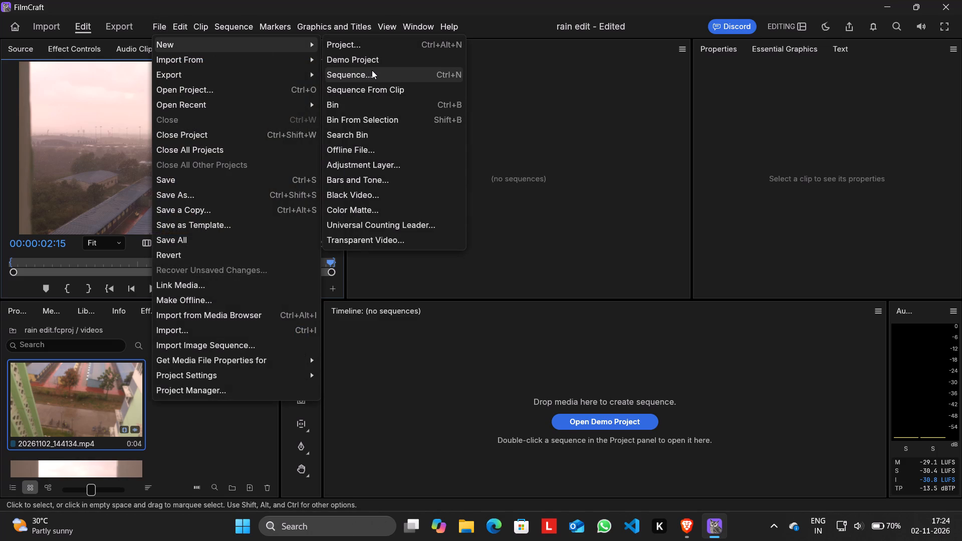
click(452, 78)
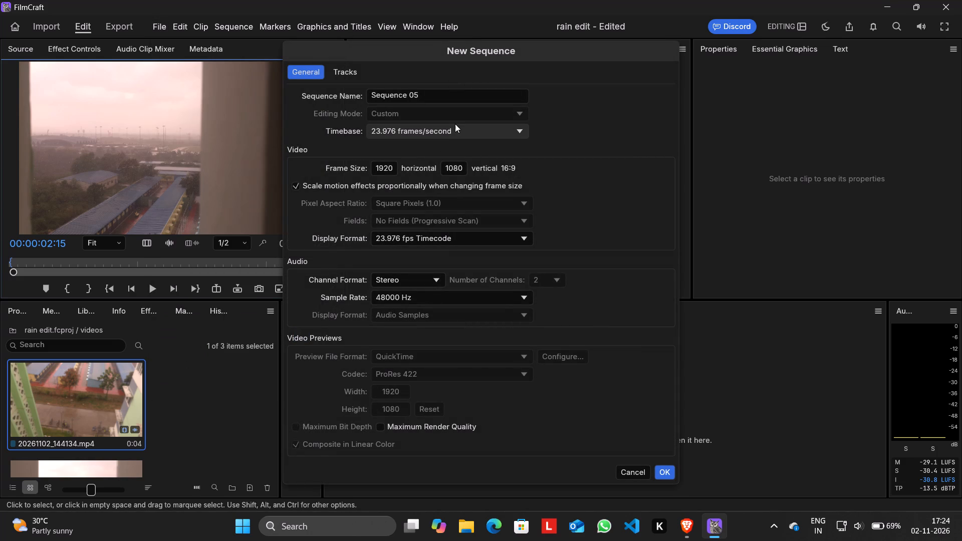
click(458, 125)
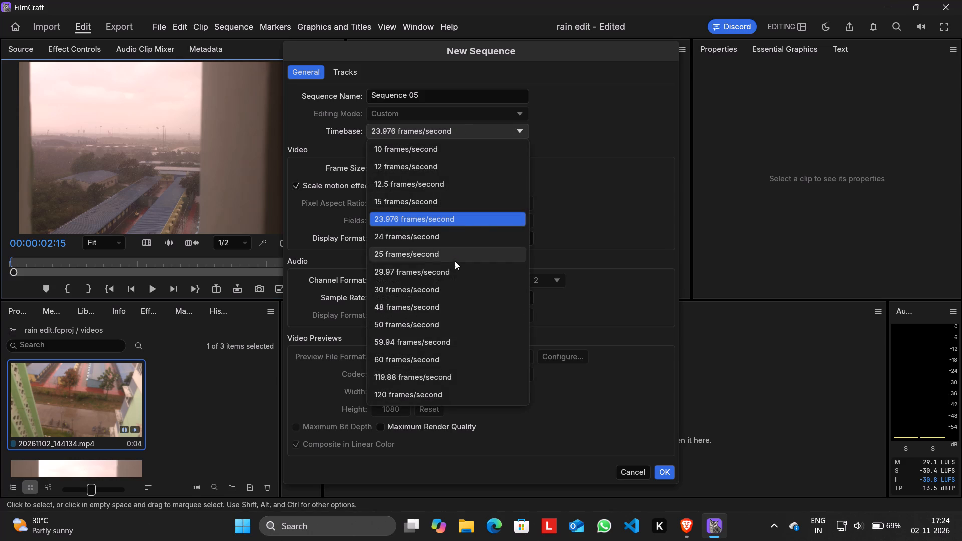
click(444, 289)
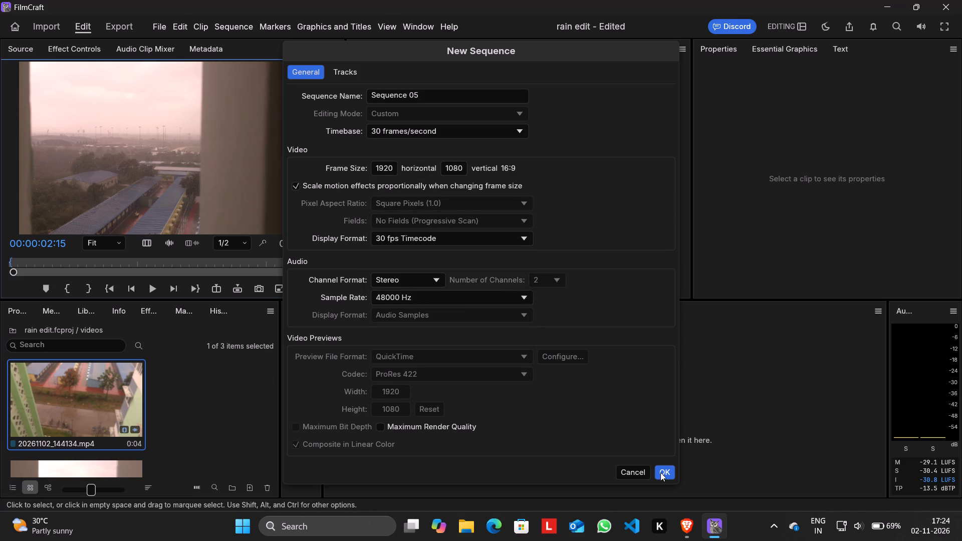
click(668, 472)
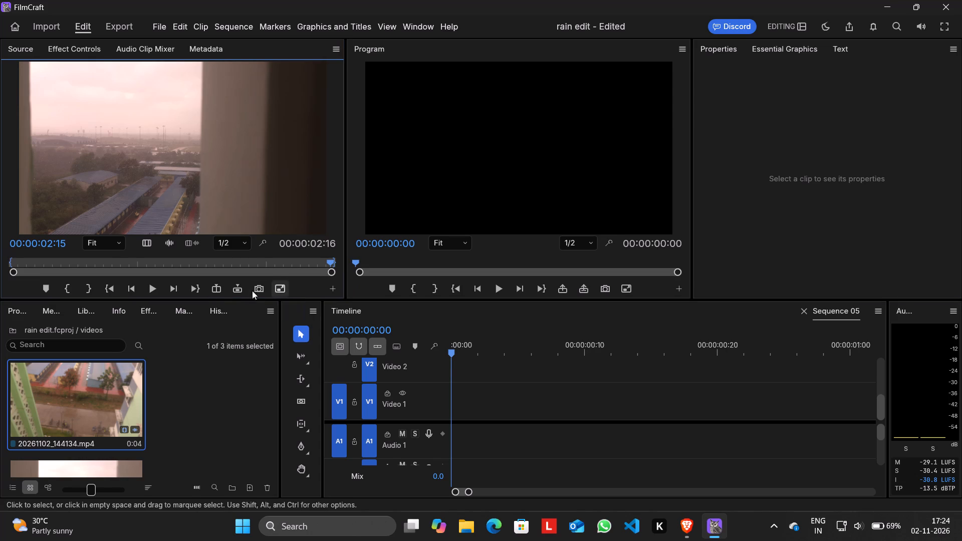
Look through the clips in the videos bin and try to replay the clip loaded in the Source monitor.
scroll(126, 389, down, 1)
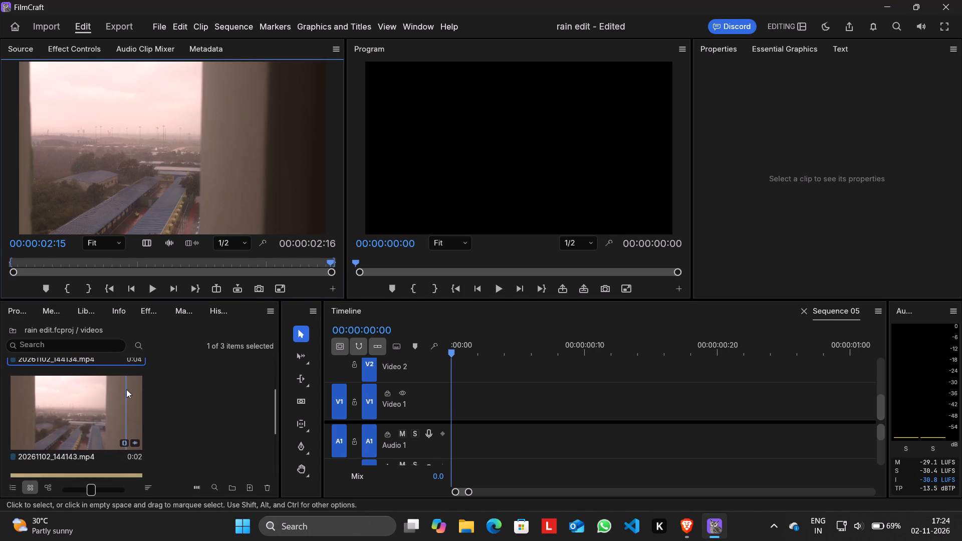
scroll(126, 389, up, 2)
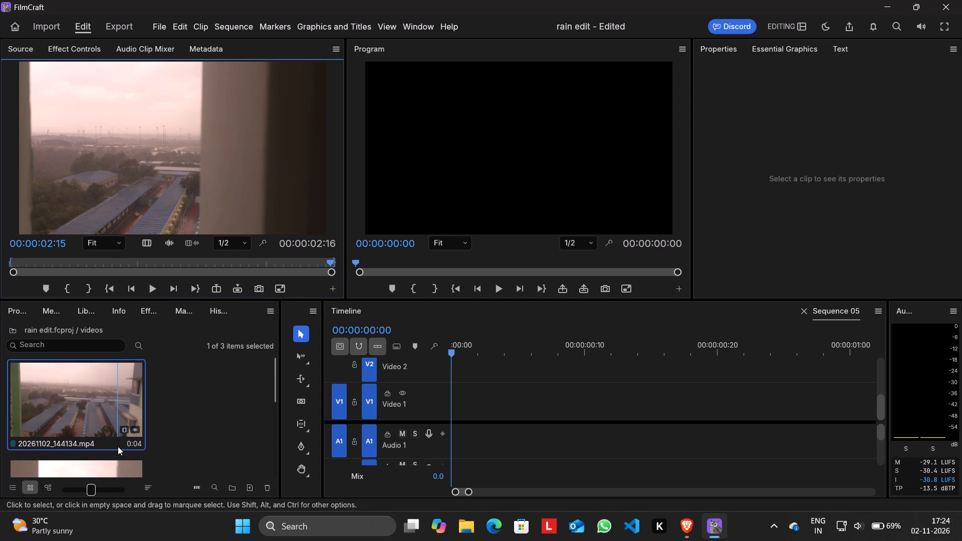
scroll(118, 446, down, 2)
scroll(118, 446, up, 1)
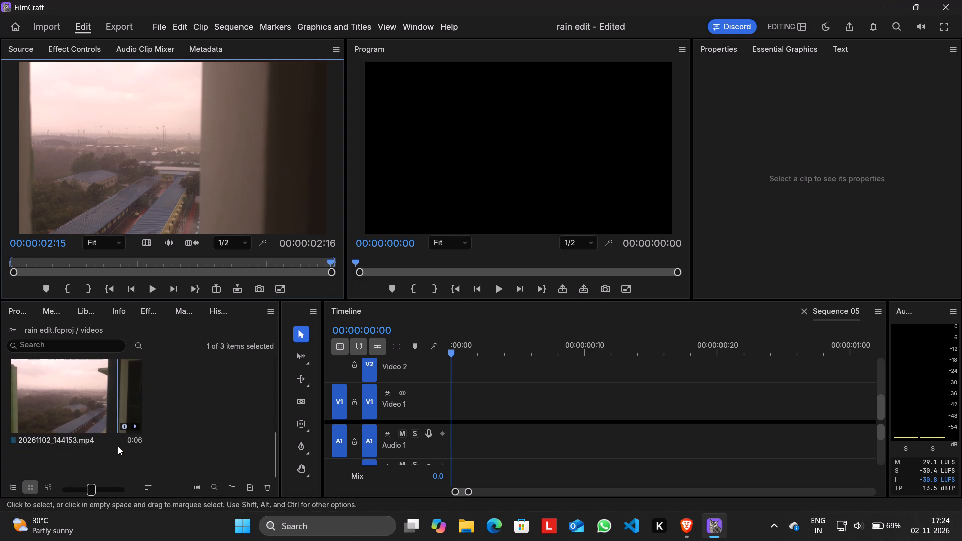
scroll(118, 446, up, 1)
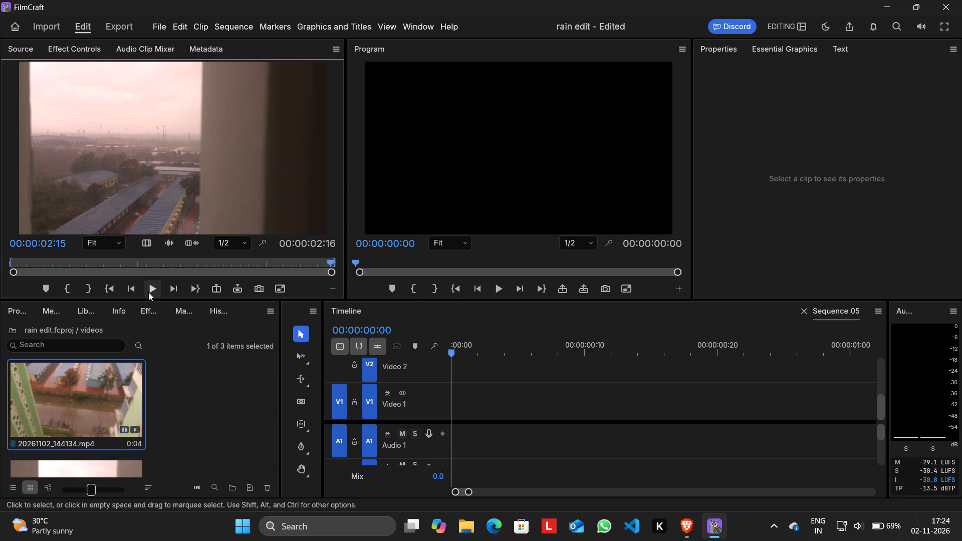
click(148, 292)
Place only the video of 20261102_144143.mp4 on Video 1, starting about 5 frames into the sequence.
drag(150, 249, 539, 437)
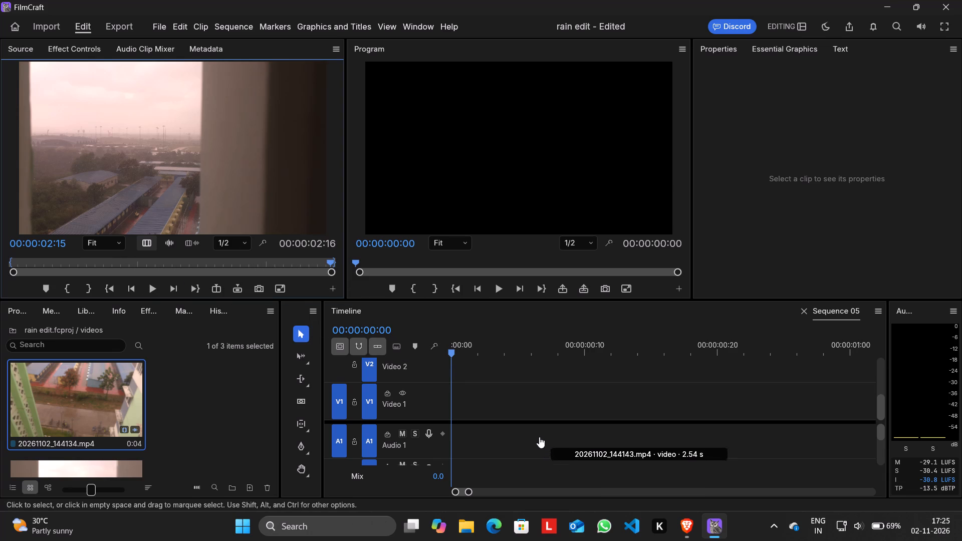
drag(539, 437, 514, 414)
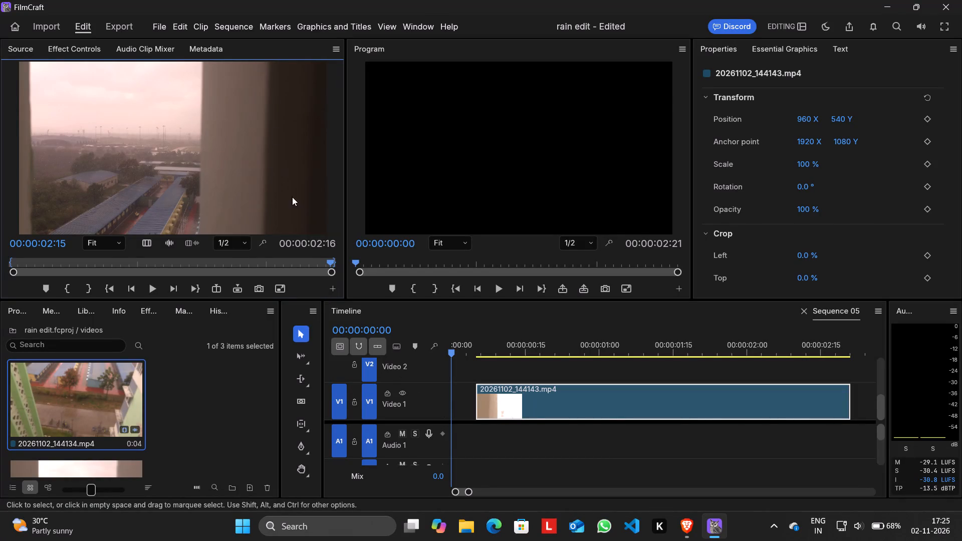
Try to shorten the source clip from its end, and move its In point to the last frame.
drag(329, 270, 287, 269)
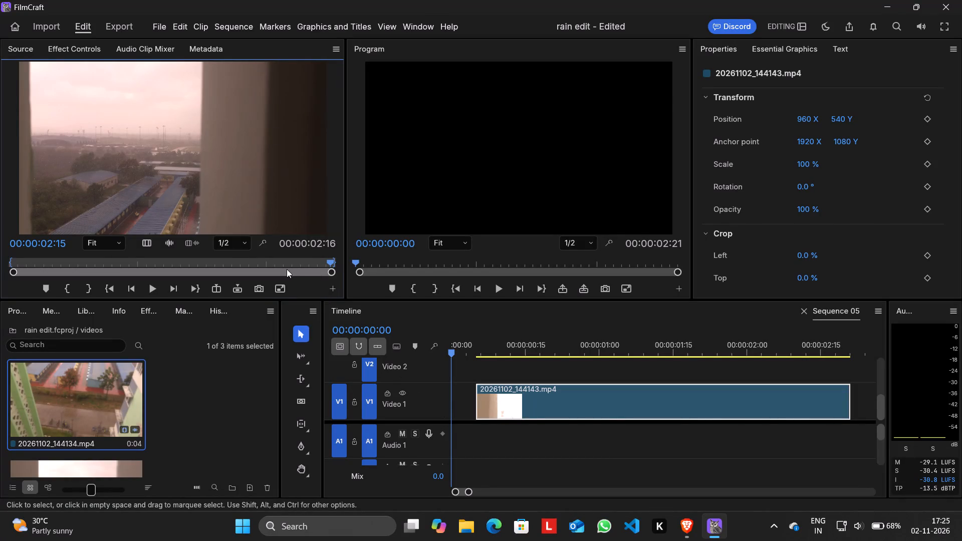
drag(287, 269, 294, 269)
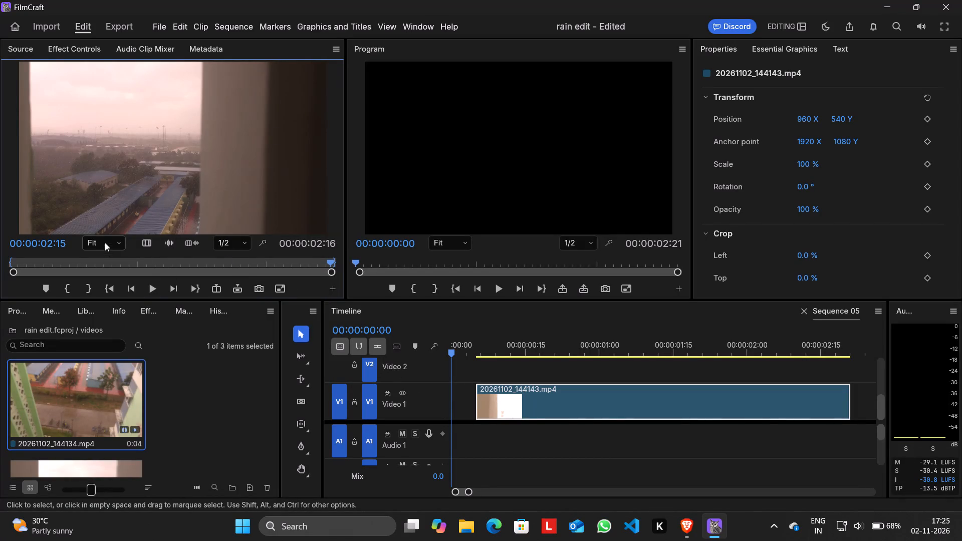
drag(12, 261, 398, 228)
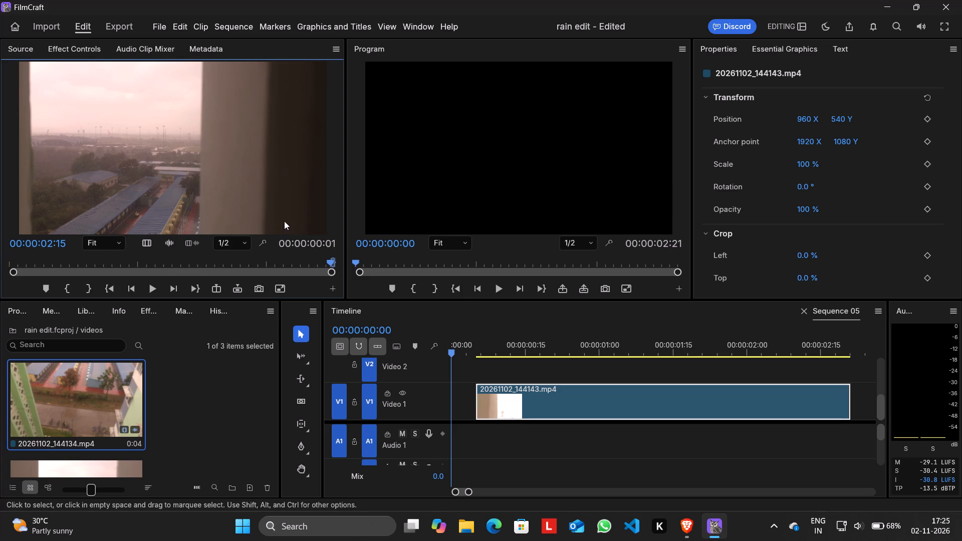
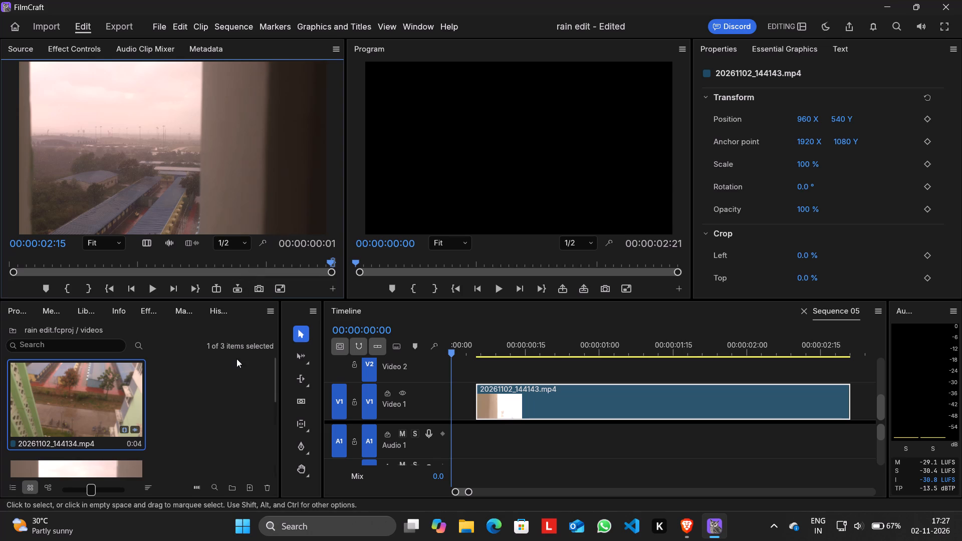
Open 20261102_144134.mp4 from the videos bin in the Source monitor and play it through.
scroll(172, 397, down, 1)
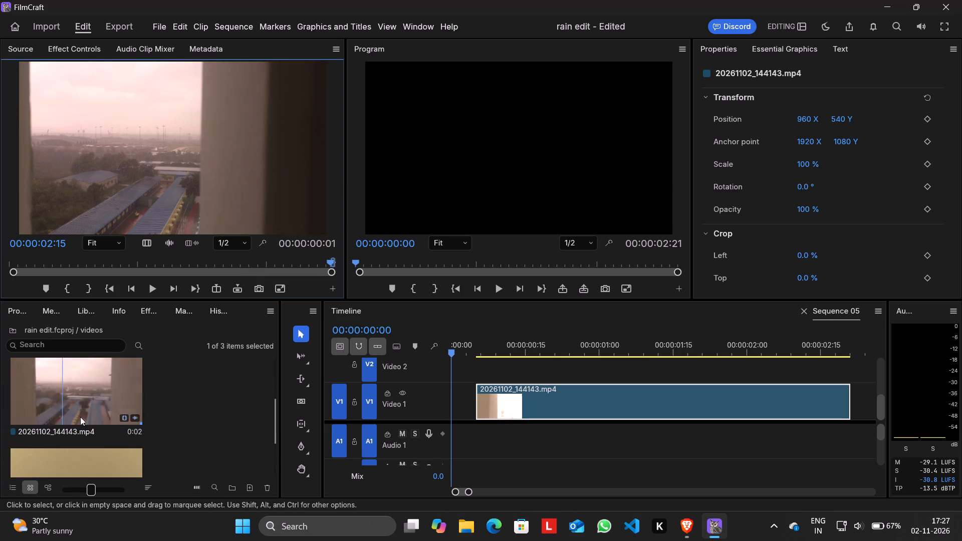
scroll(177, 426, up, 2)
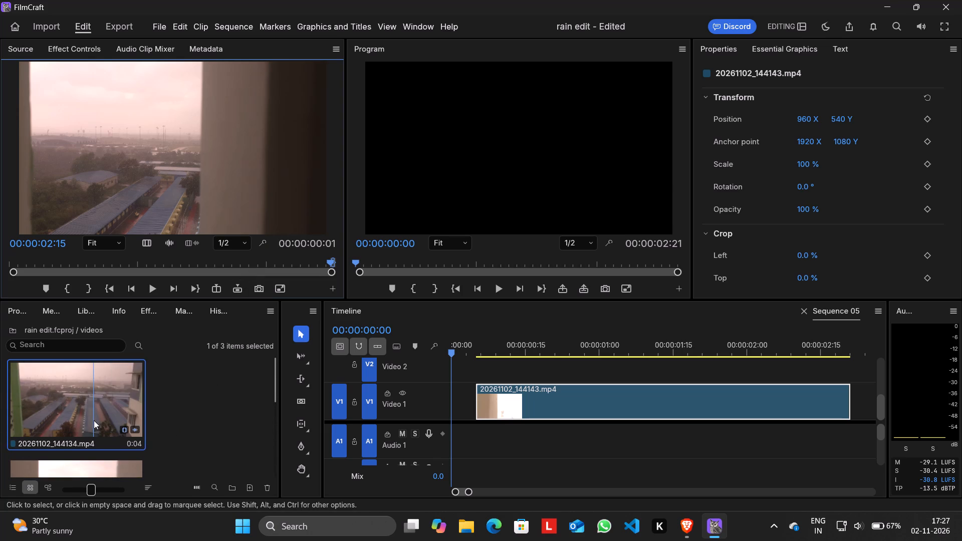
double_click(94, 420)
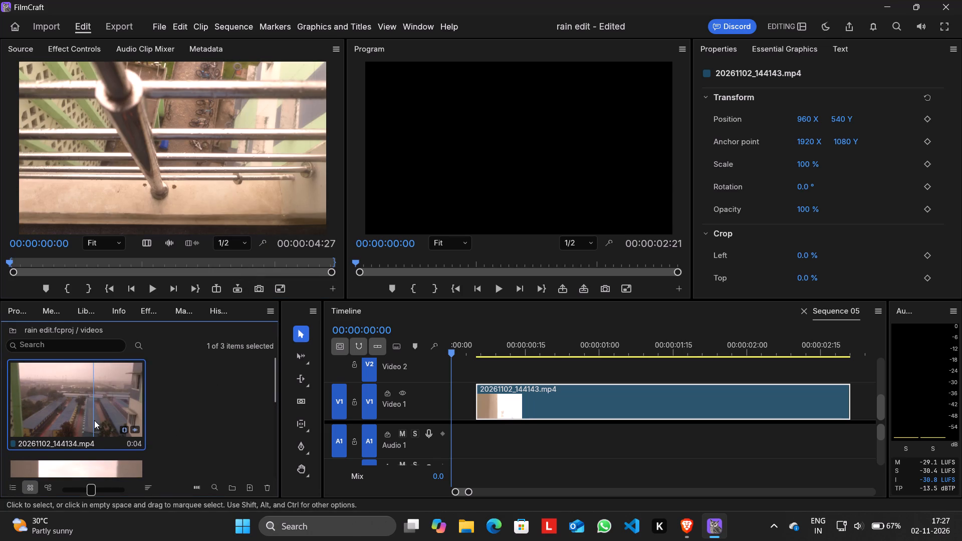
click(154, 292)
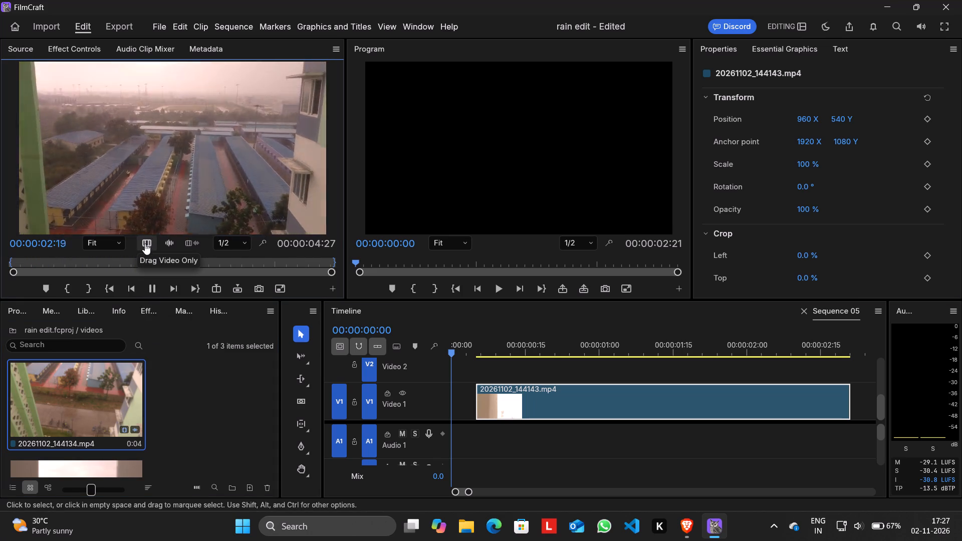
scroll(504, 429, right, 2)
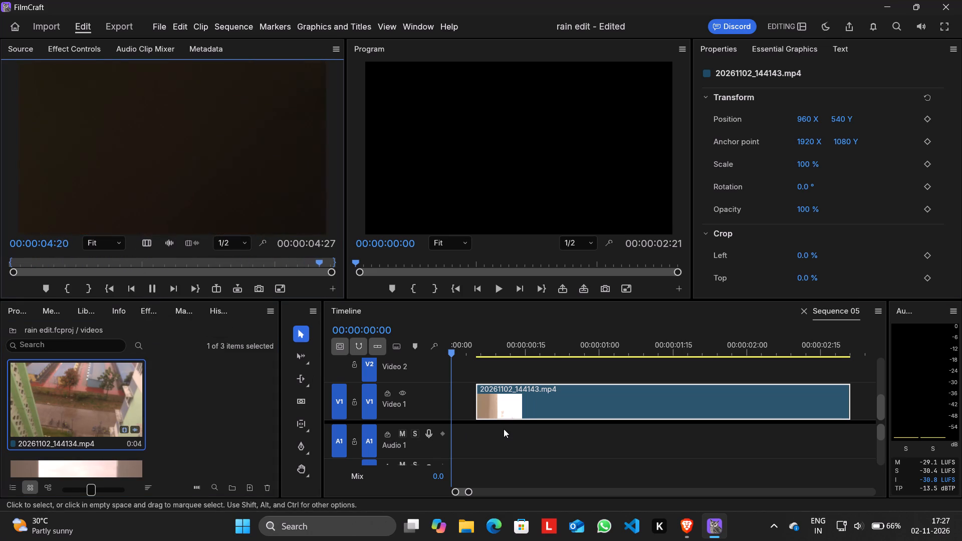
scroll(504, 429, right, 1)
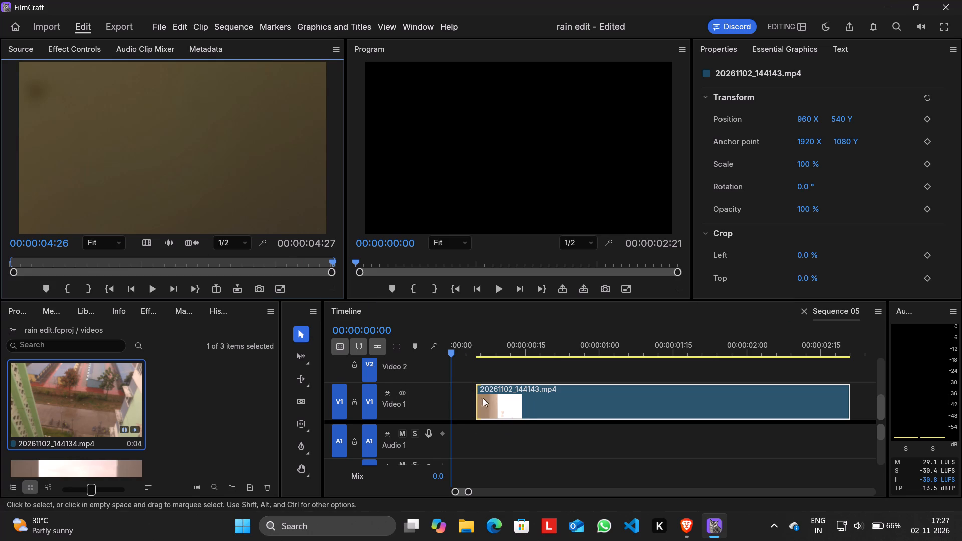
Move the 20261102_144143.mp4 clip along Video 1 so that it starts at about 00:00:04:06.
drag(528, 404, 671, 407)
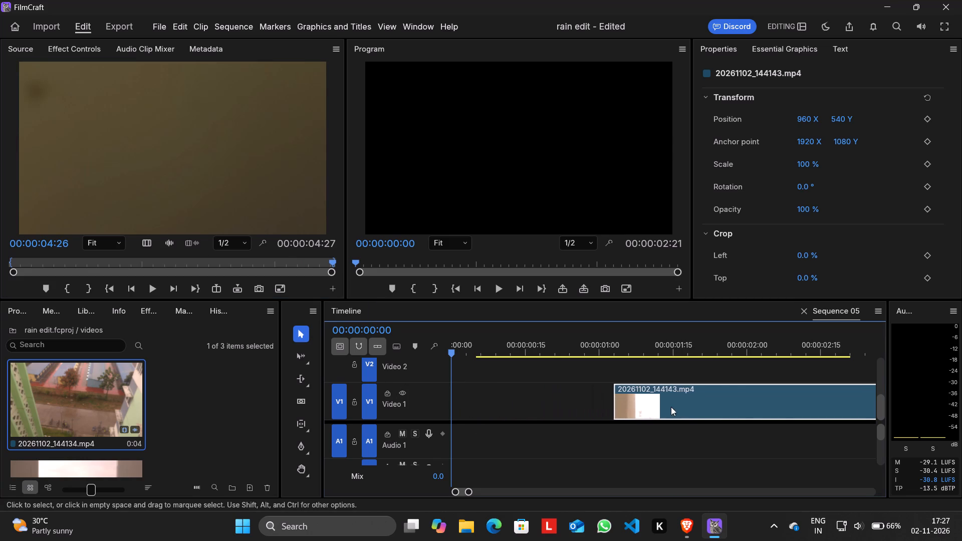
drag(671, 407, 865, 416)
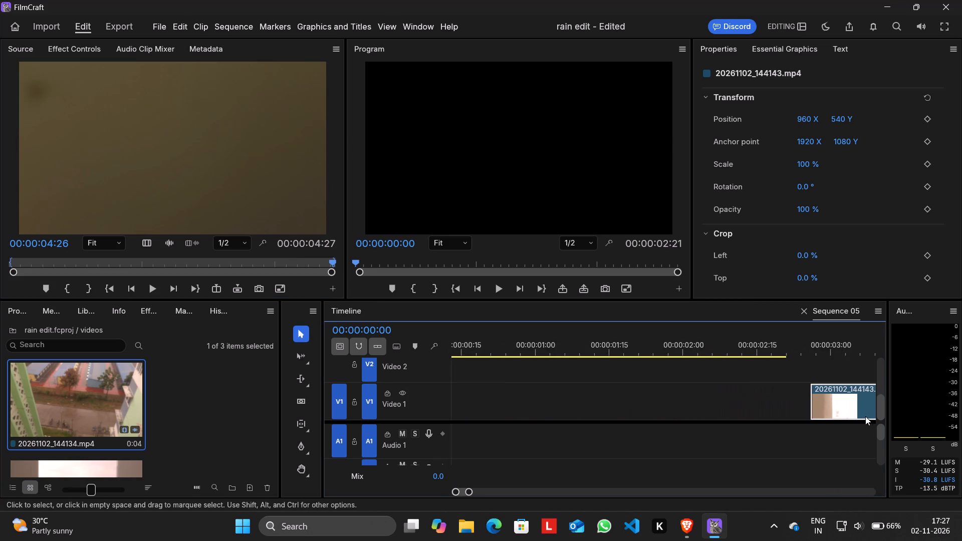
scroll(588, 406, right, 3)
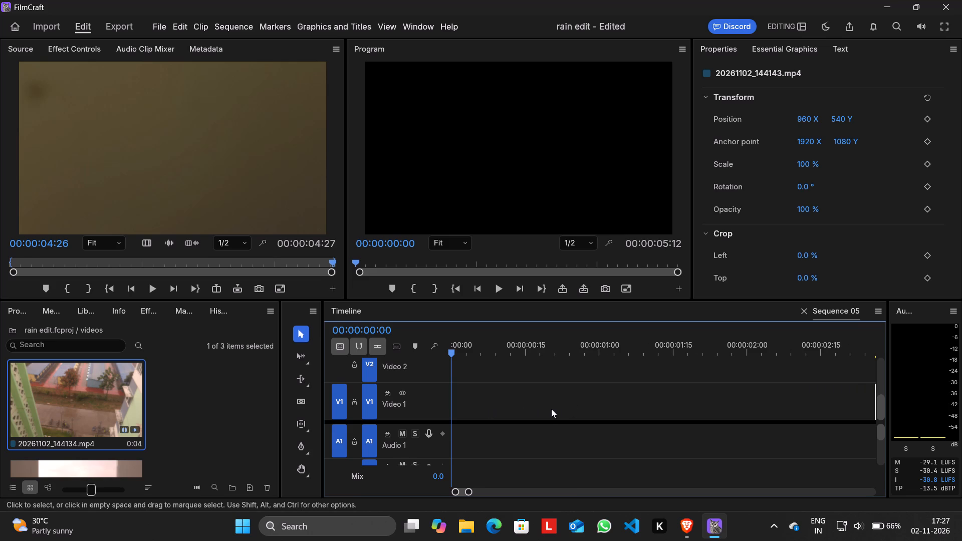
scroll(558, 409, left, 3)
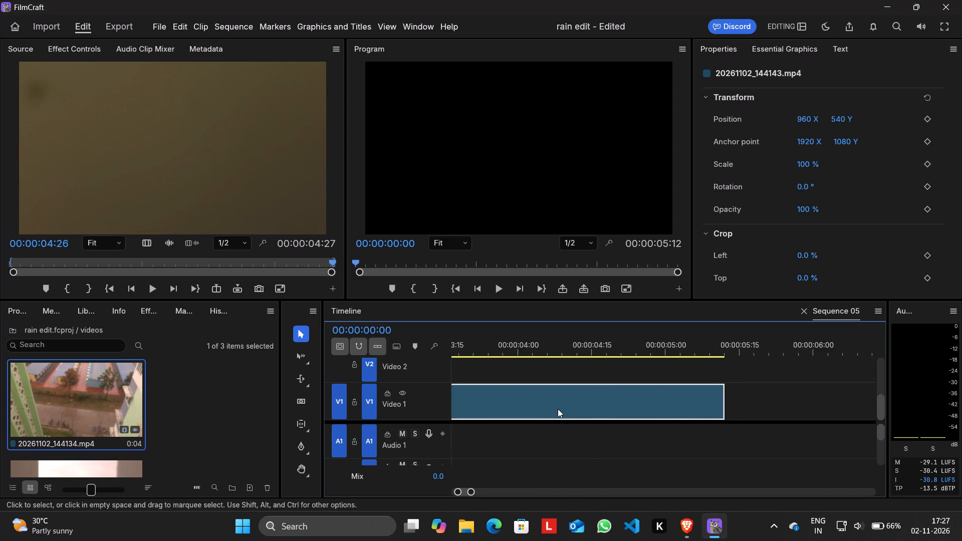
scroll(558, 409, left, 1)
drag(558, 409, 726, 407)
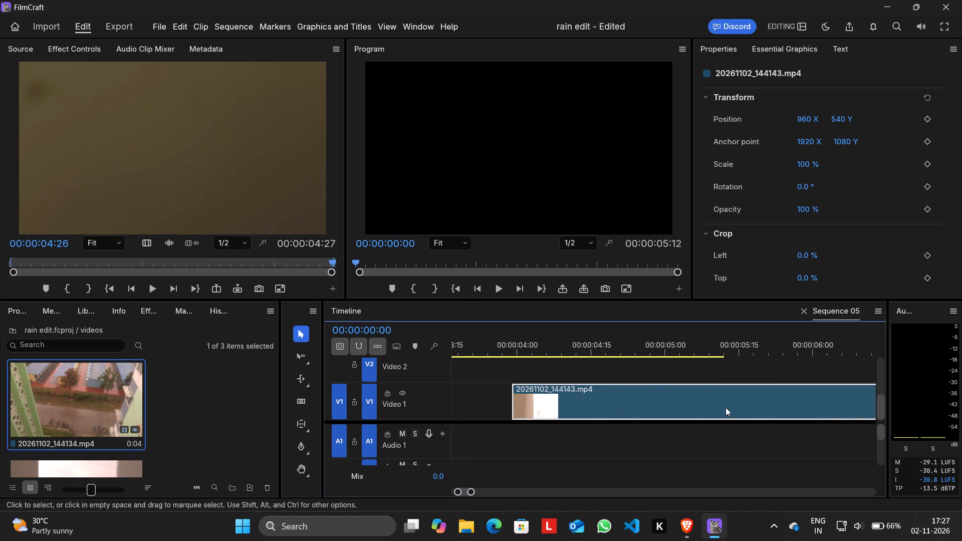
drag(726, 407, 751, 415)
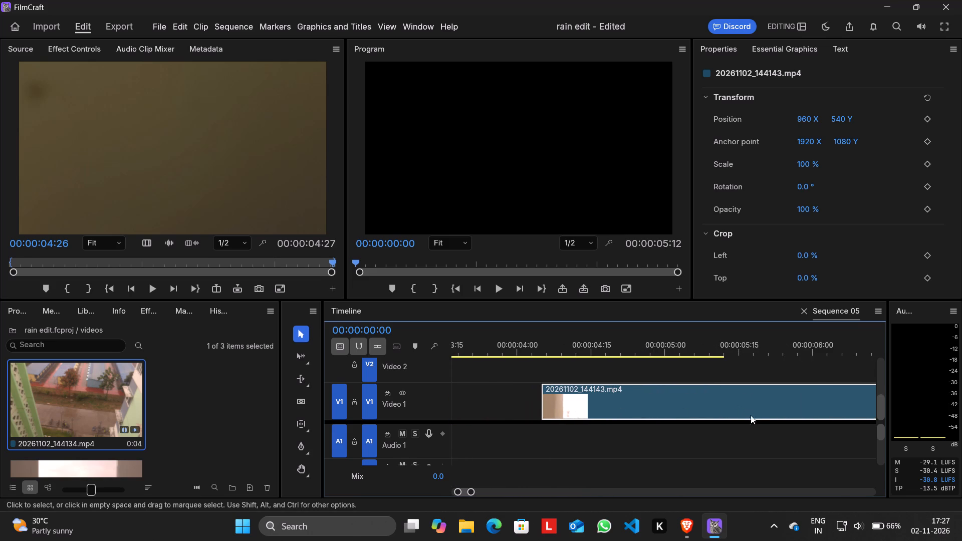
drag(751, 415, 755, 416)
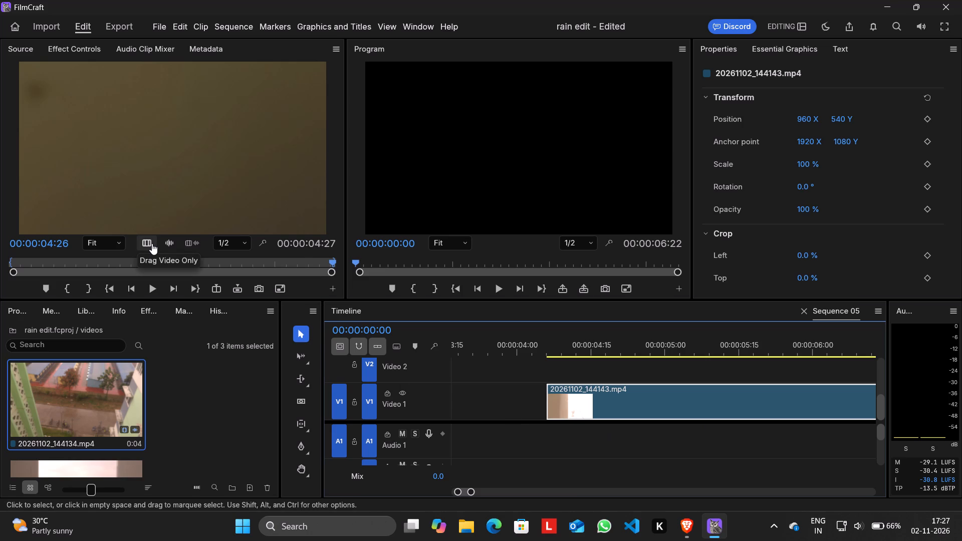
Place only the video of 20261102_144134.mp4 on Video 1 at the very start of the sequence, ahead of the existing clip.
drag(152, 243, 471, 398)
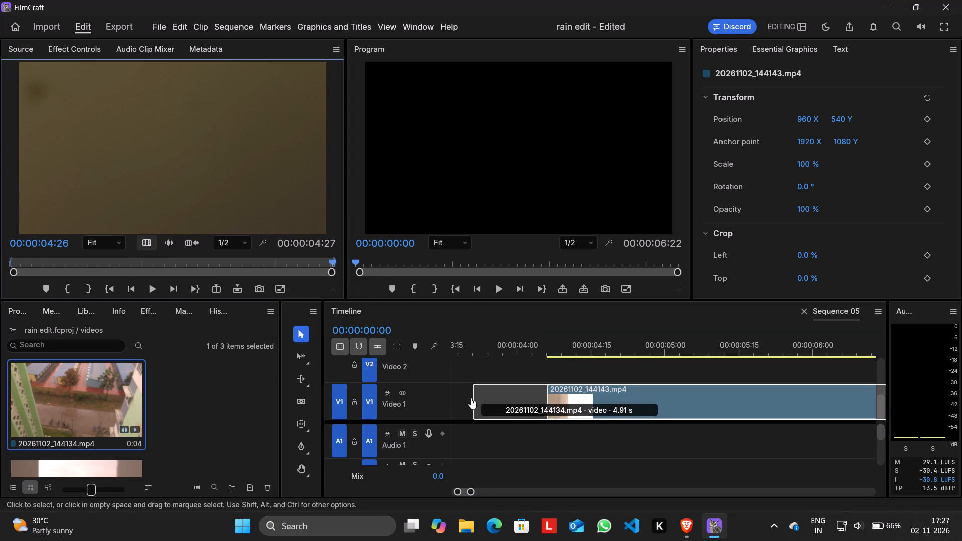
drag(471, 398, 94, 174)
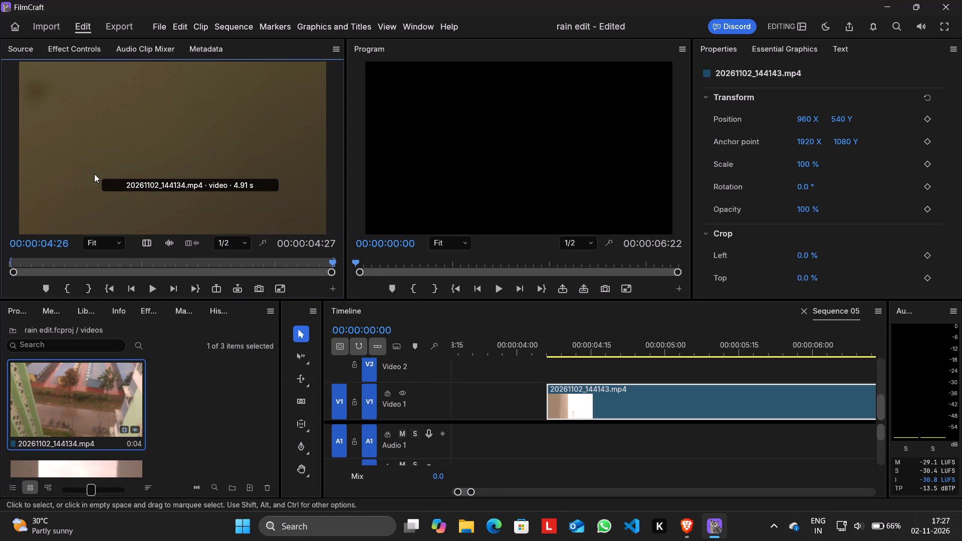
scroll(546, 423, right, 20)
scroll(546, 423, right, 7)
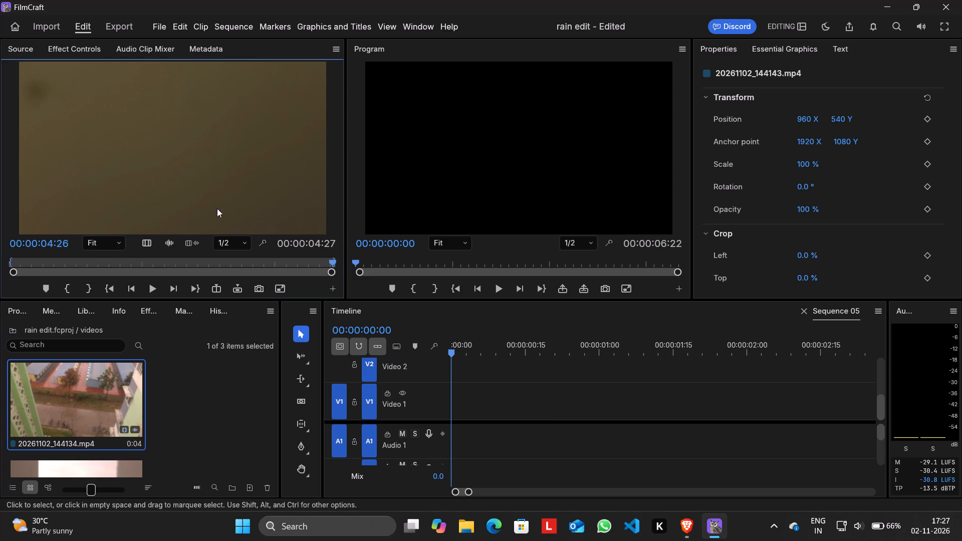
drag(141, 243, 341, 307)
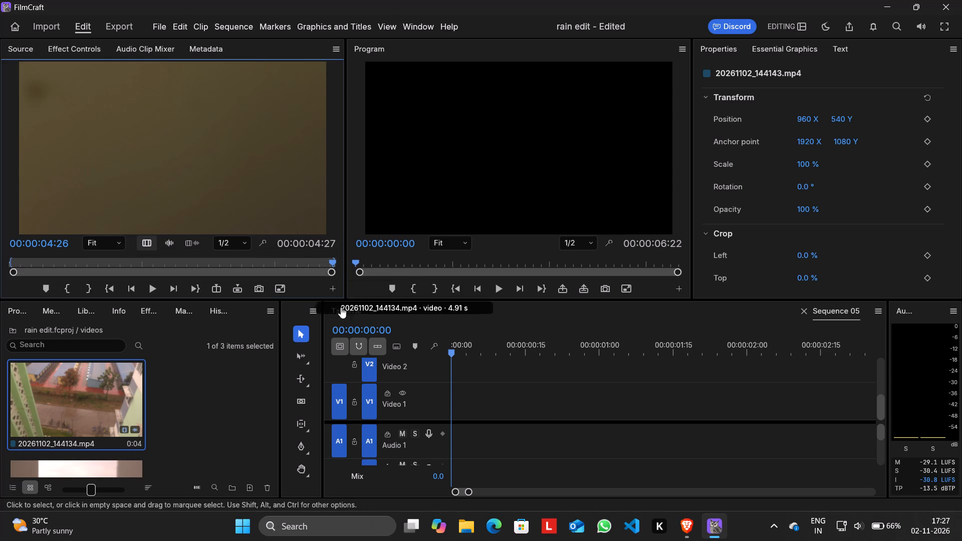
drag(341, 307, 455, 389)
Review the join between the two clips on Video 1 and play the sequence through twice.
scroll(455, 389, right, 1)
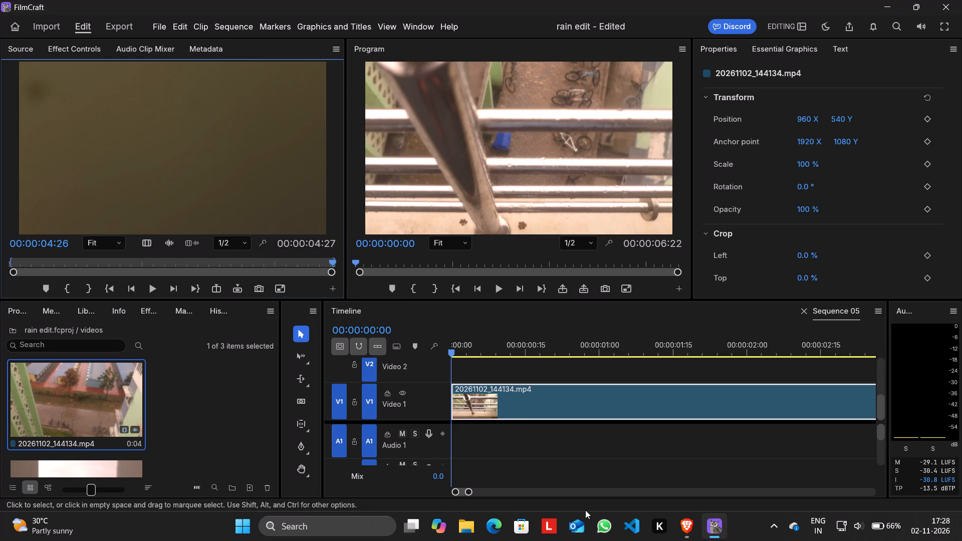
scroll(585, 510, left, 1)
scroll(616, 421, left, 3)
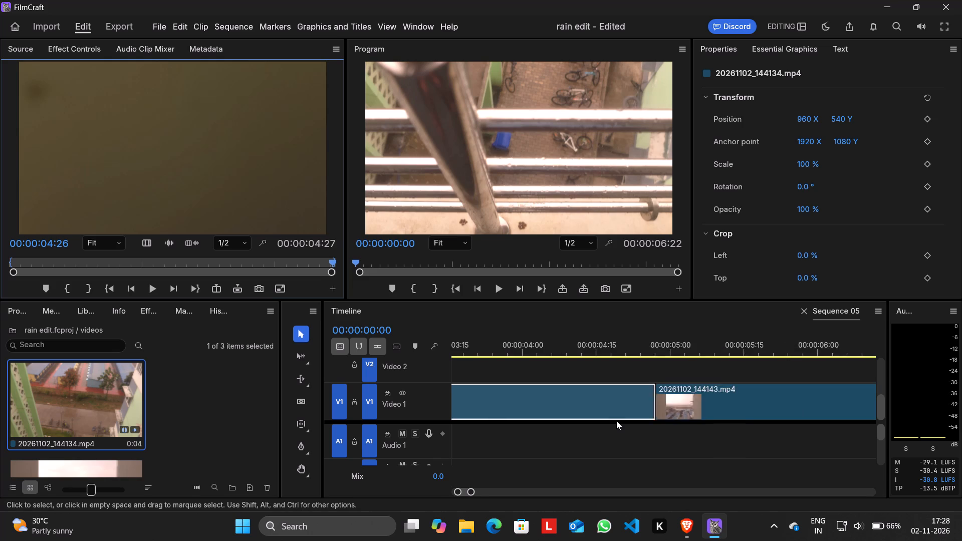
scroll(616, 421, left, 2)
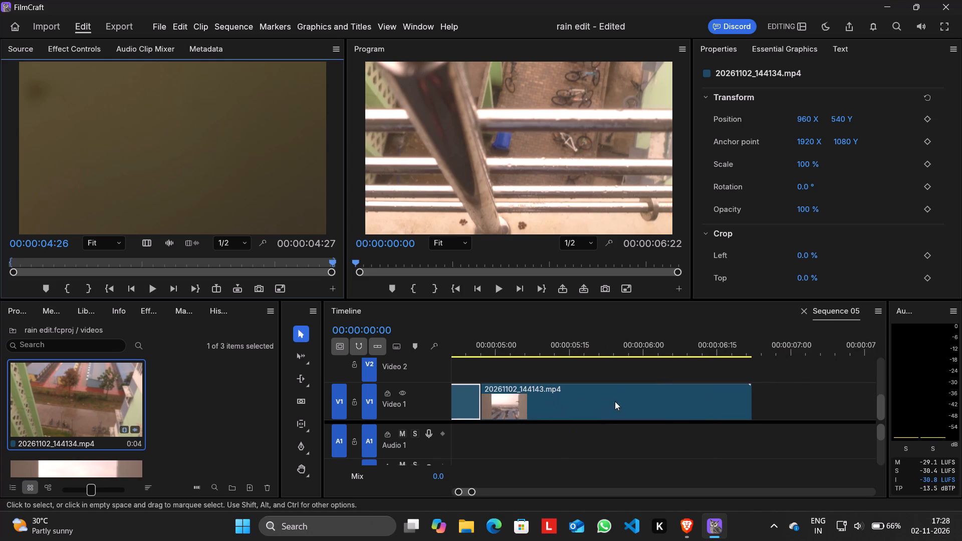
scroll(624, 408, right, 1)
click(501, 294)
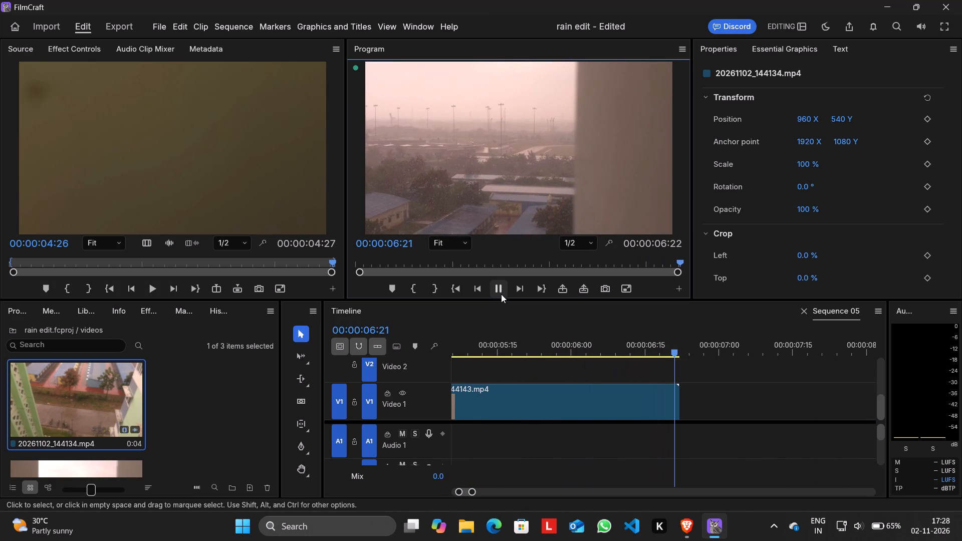
scroll(599, 408, right, 5)
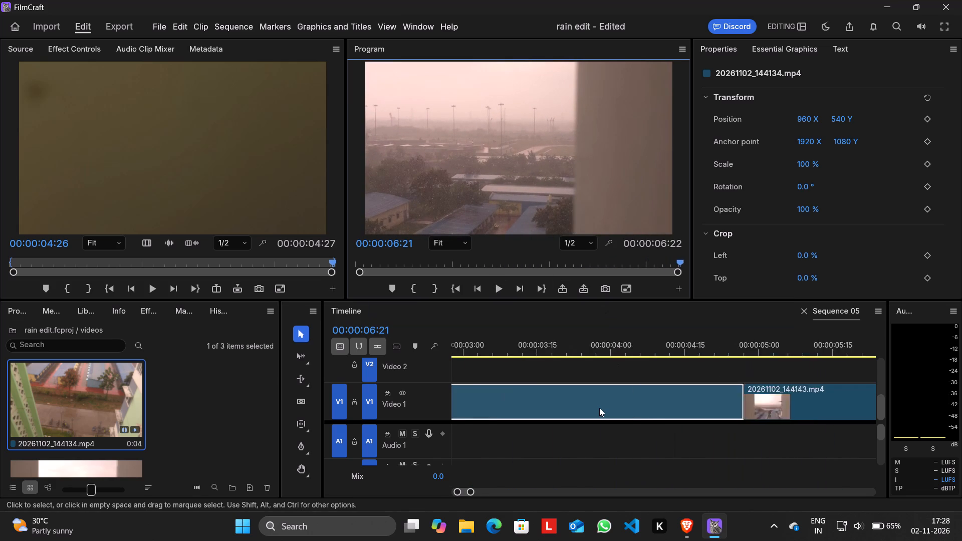
scroll(599, 408, right, 11)
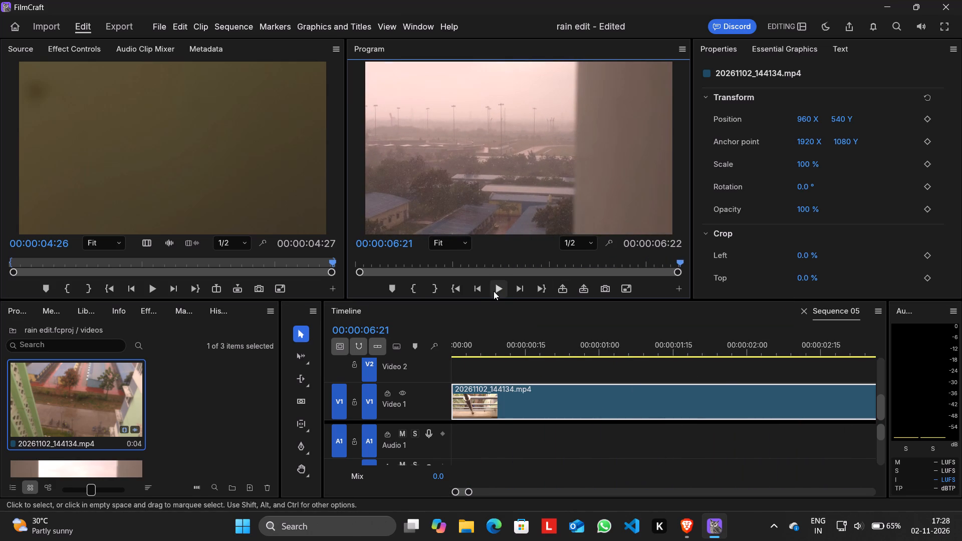
click(494, 291)
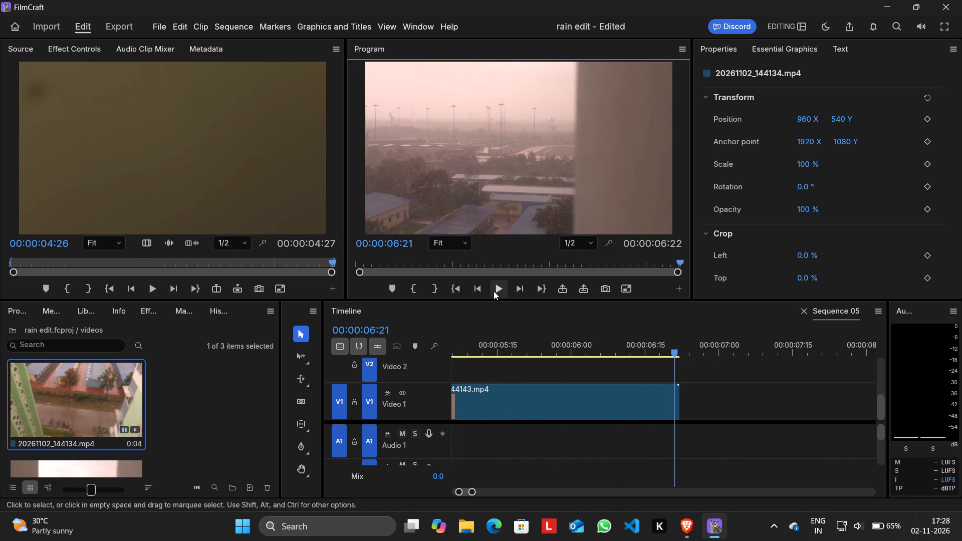
Load 20261102_144153.mp4 in the Source monitor and place only its video on Video 1 directly after the 20261102_144143.mp4 clip.
scroll(181, 412, down, 2)
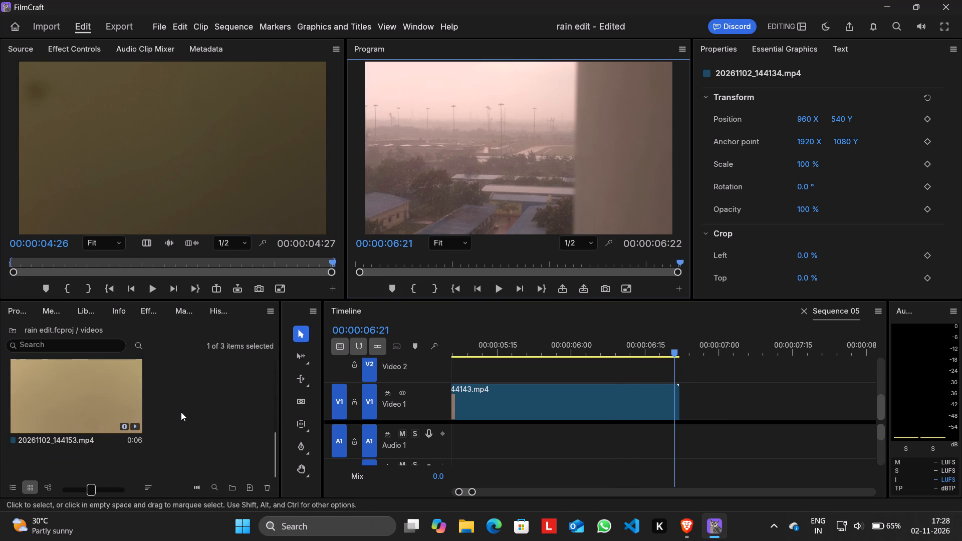
scroll(181, 412, down, 1)
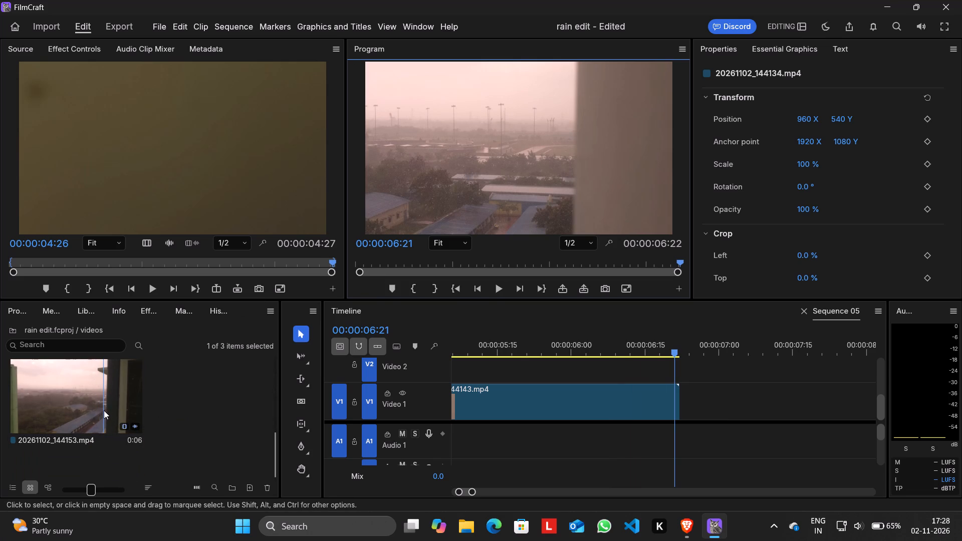
double_click(104, 410)
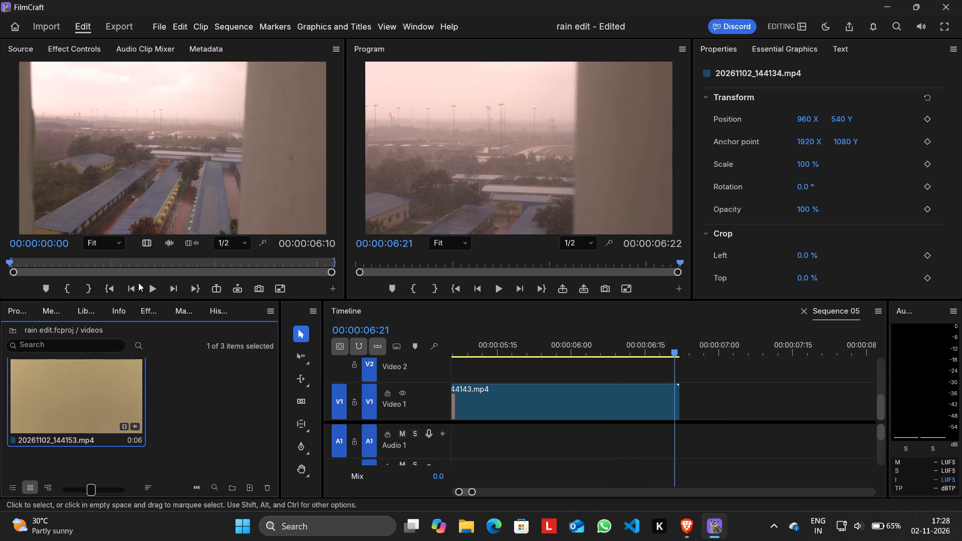
drag(144, 245, 529, 311)
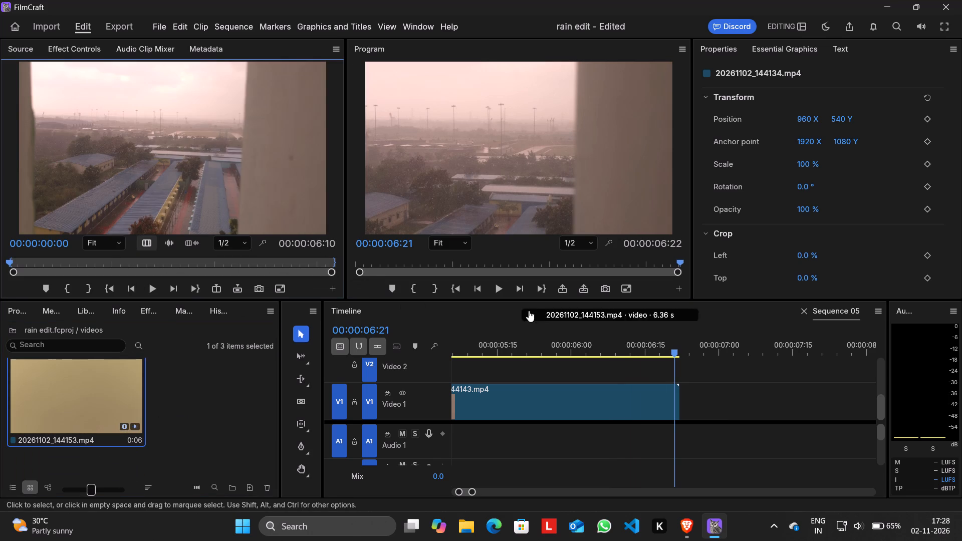
drag(529, 311, 677, 385)
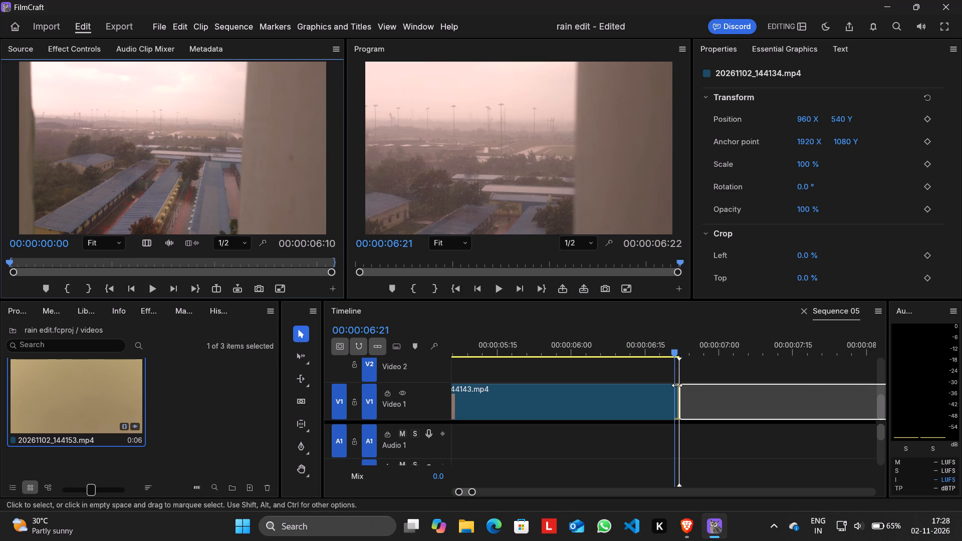
Play the newly added third clip to the end of the sequence and restart playback from the beginning.
click(491, 292)
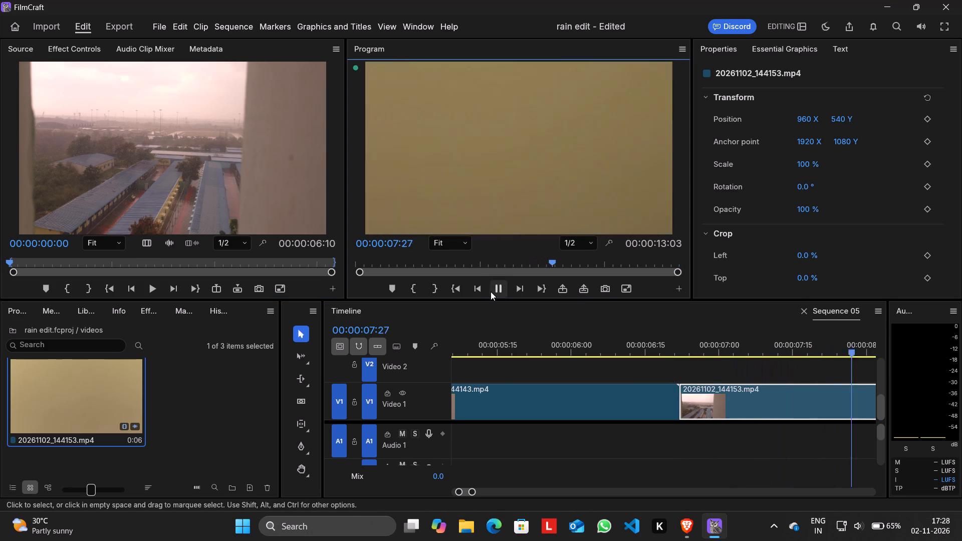
scroll(597, 388, right, 12)
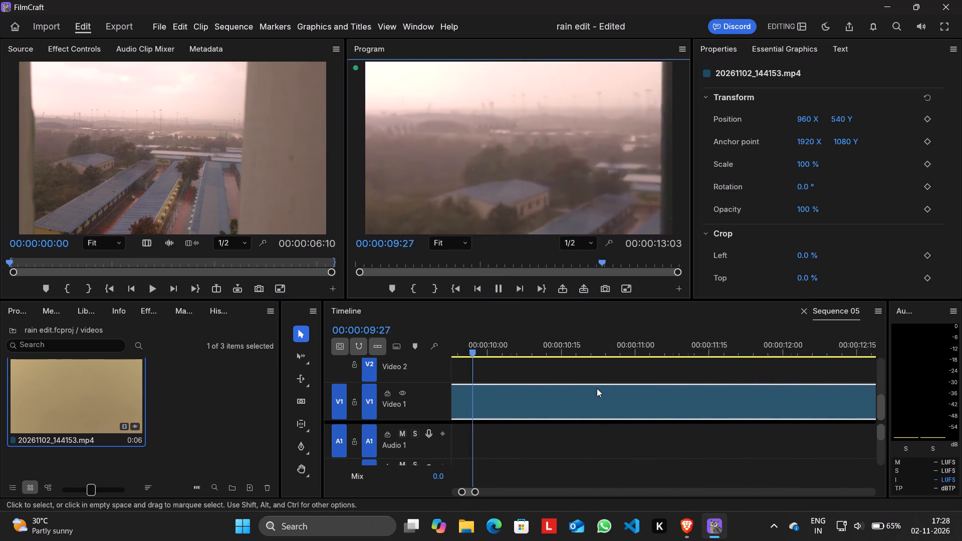
scroll(597, 388, right, 20)
scroll(597, 388, right, 5)
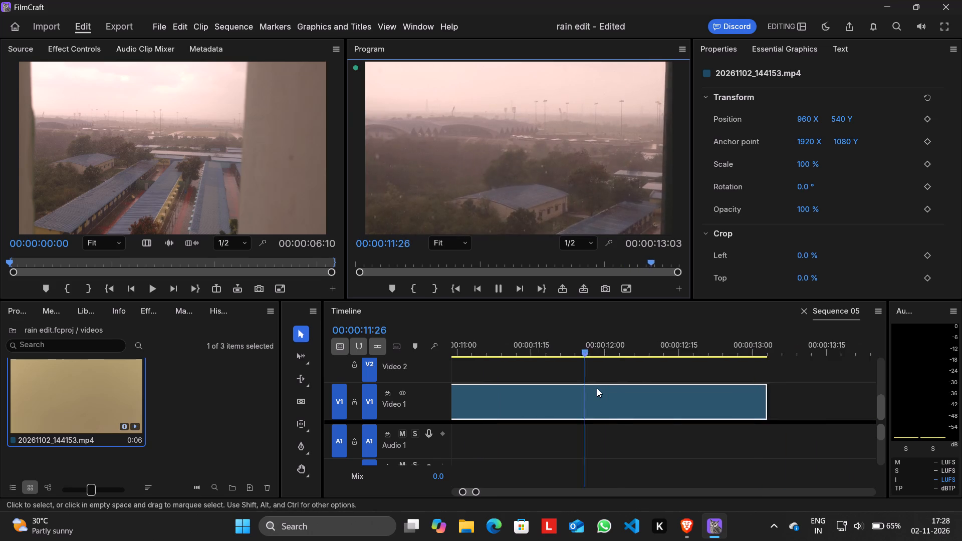
scroll(597, 388, right, 11)
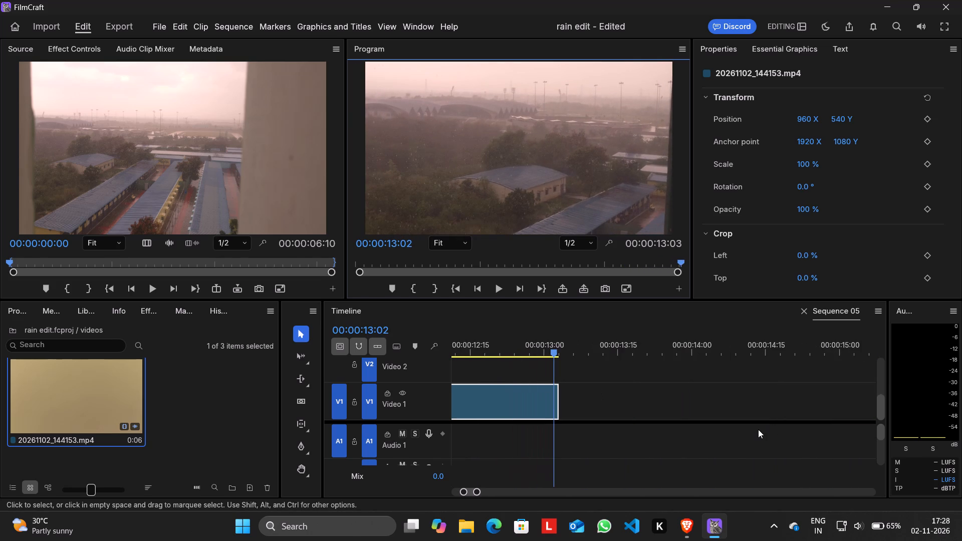
scroll(758, 429, right, 20)
scroll(758, 429, right, 20)
scroll(758, 429, right, 17)
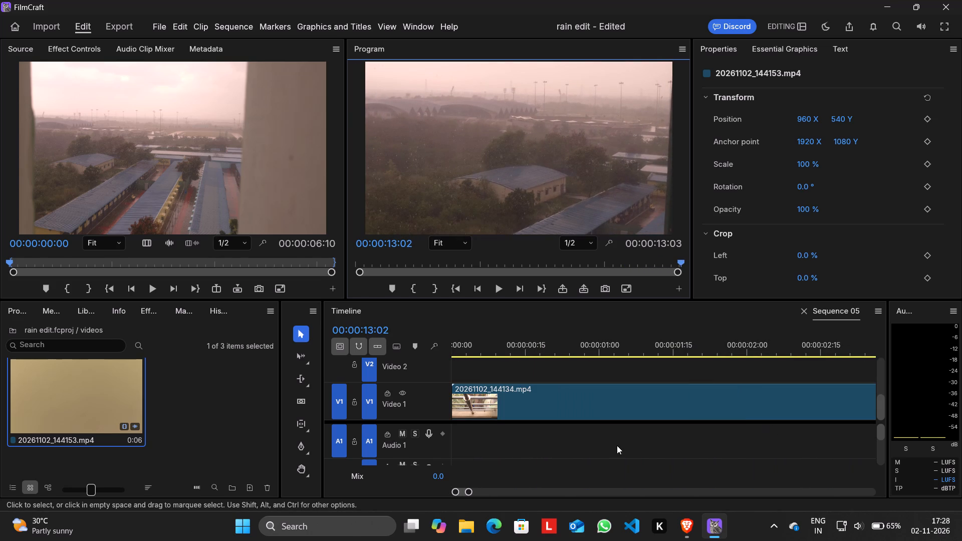
click(499, 293)
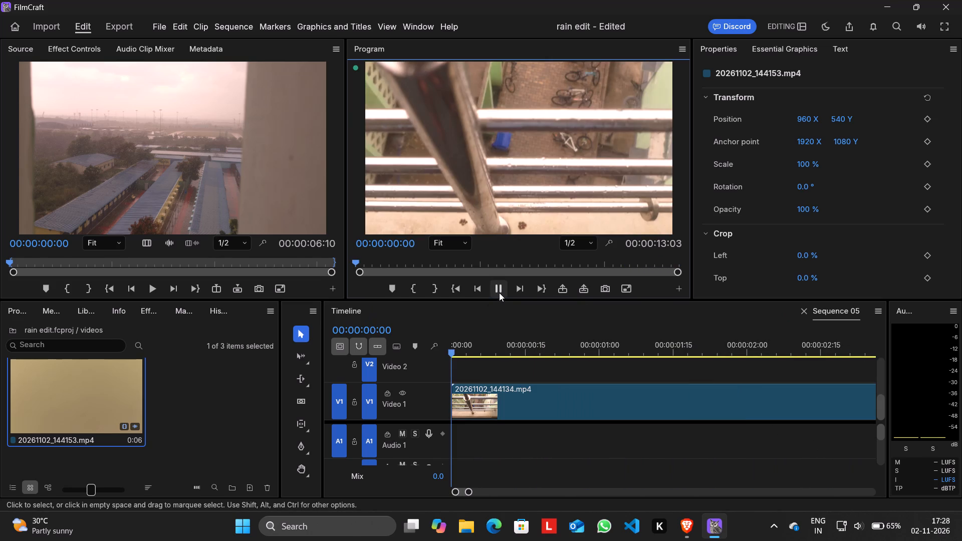
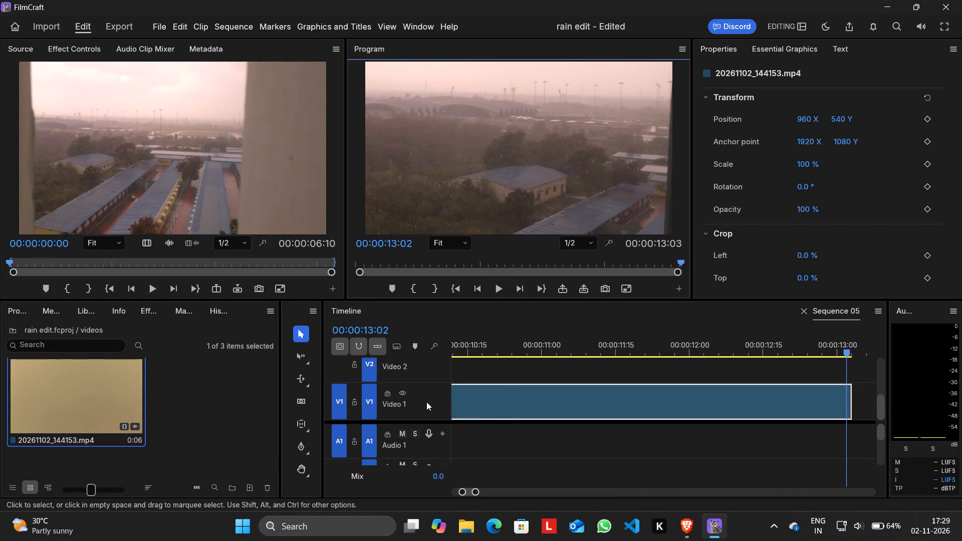
Look over the clips on Video 1 from start to end and play the sequence through once.
scroll(476, 407, right, 20)
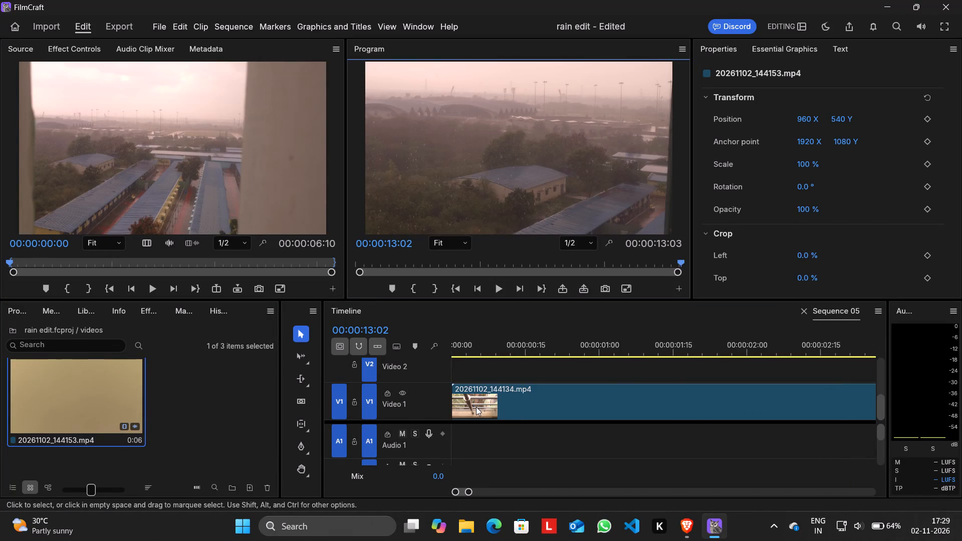
scroll(476, 407, right, 6)
scroll(476, 407, left, 20)
scroll(476, 407, left, 20)
scroll(476, 407, left, 3)
scroll(476, 407, right, 11)
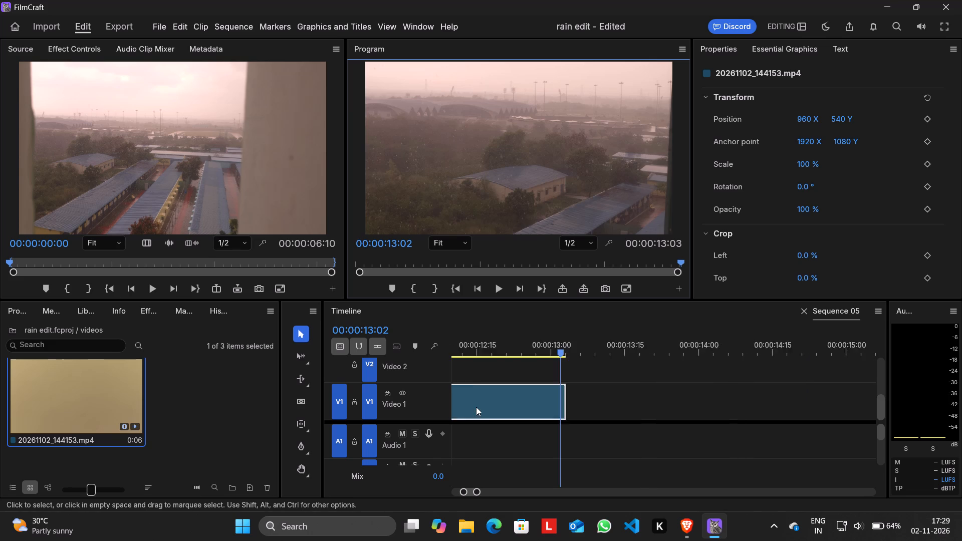
scroll(476, 407, right, 20)
scroll(476, 407, right, 20)
scroll(476, 407, right, 7)
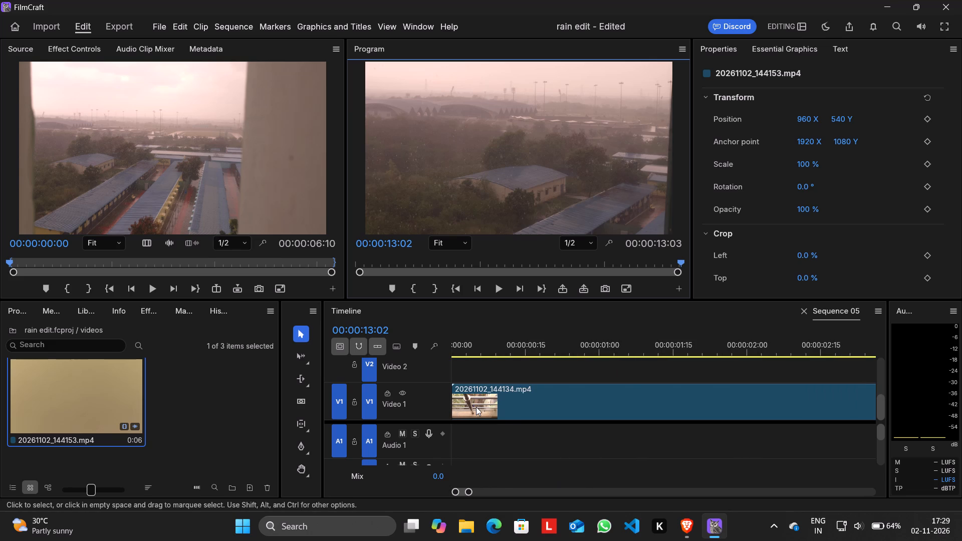
scroll(476, 407, right, 5)
click(503, 295)
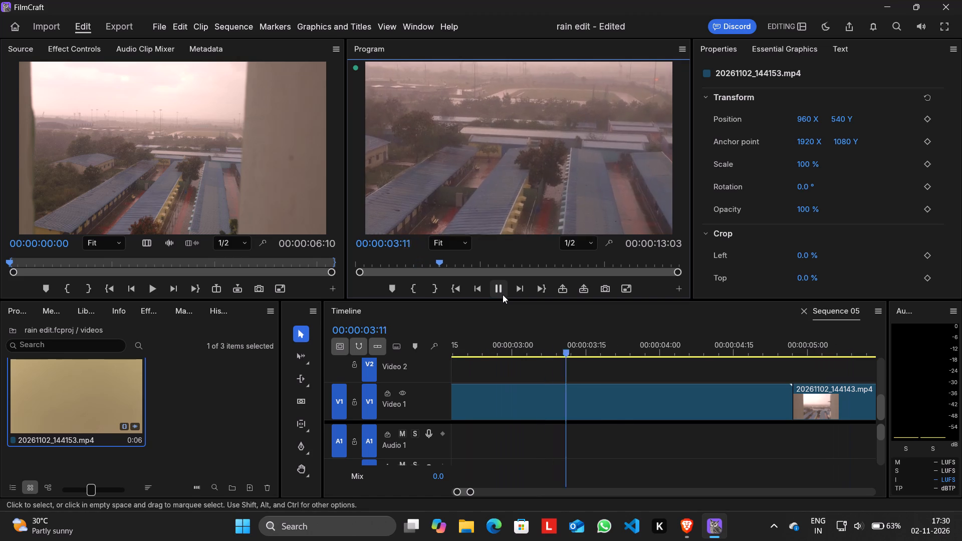
scroll(503, 295, right, 3)
scroll(540, 452, right, 2)
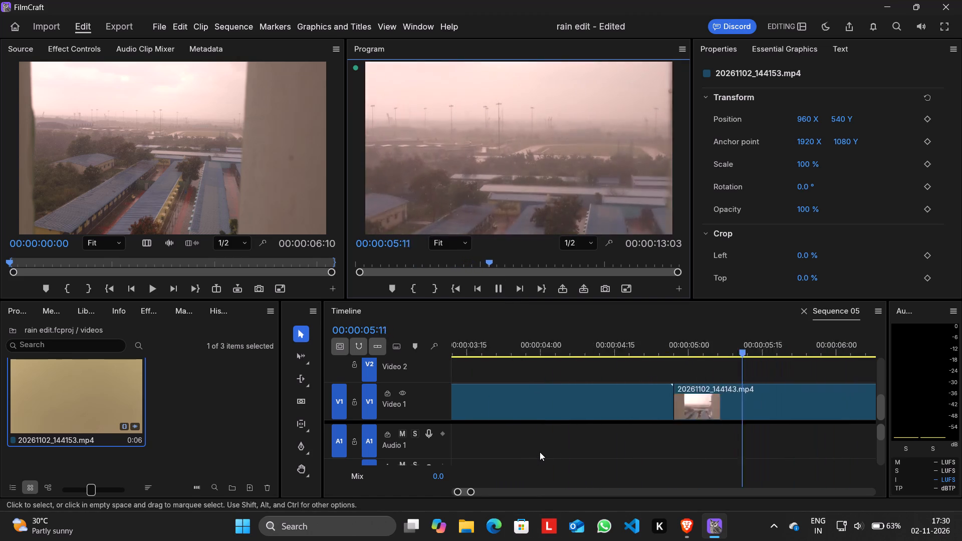
scroll(540, 452, right, 16)
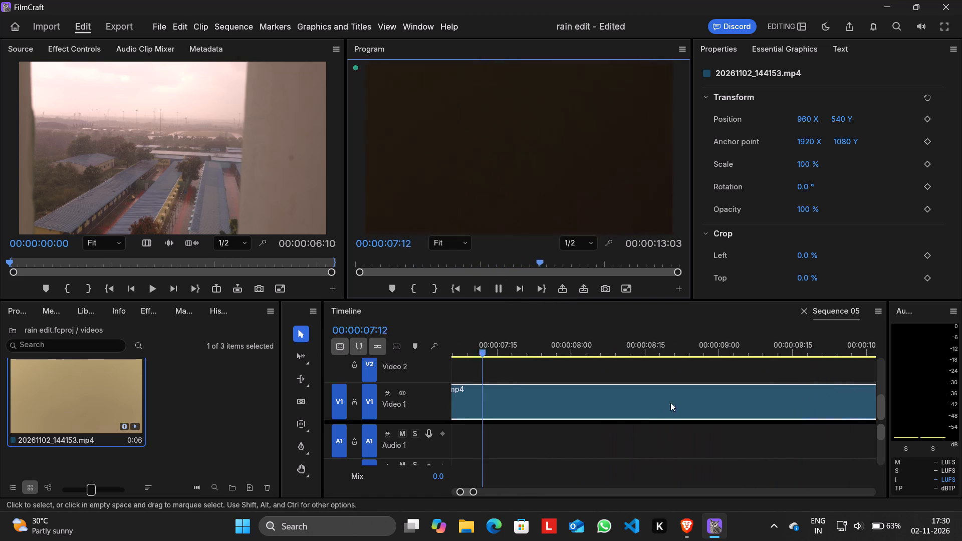
scroll(655, 410, right, 15)
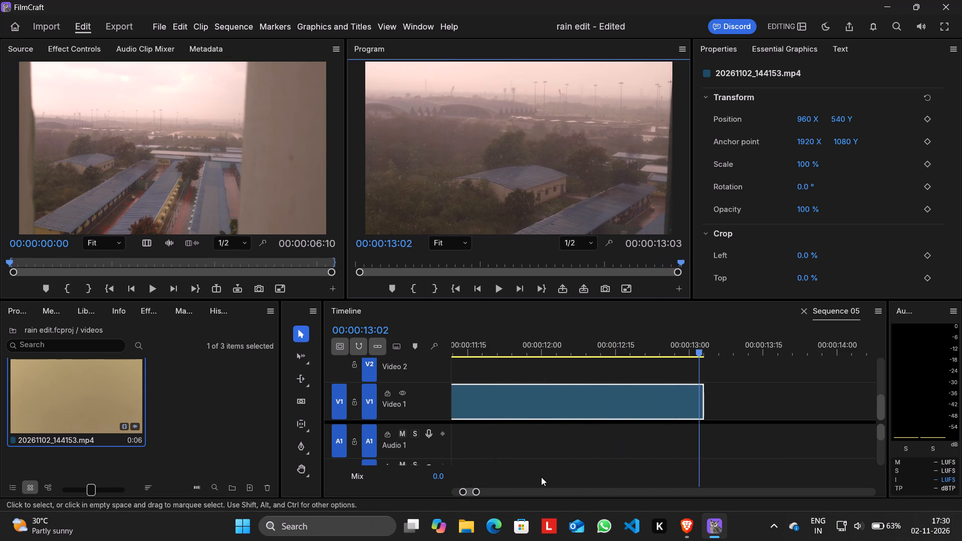
Set the speed of the first clip on Video 1, 20261102_144134.mp4, to 75%.
scroll(541, 477, right, 20)
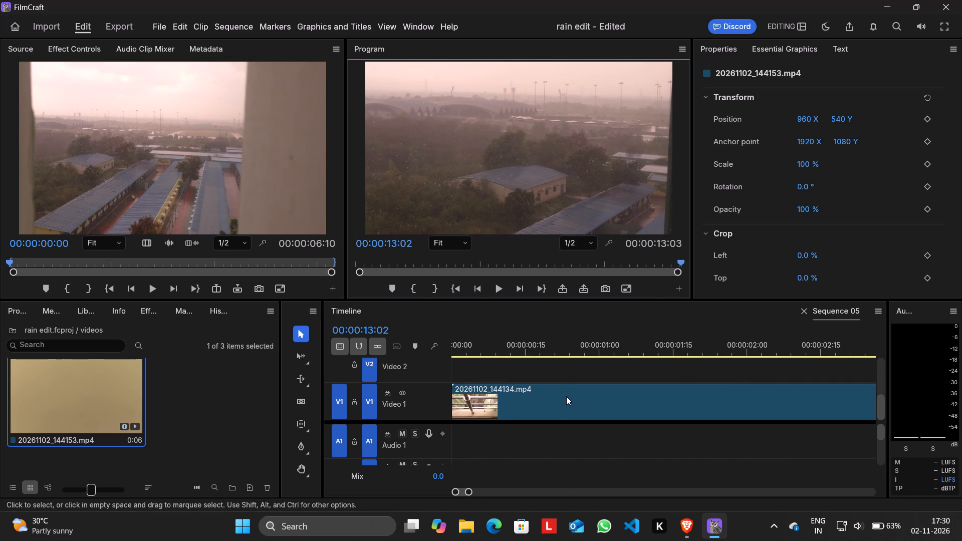
click(567, 394)
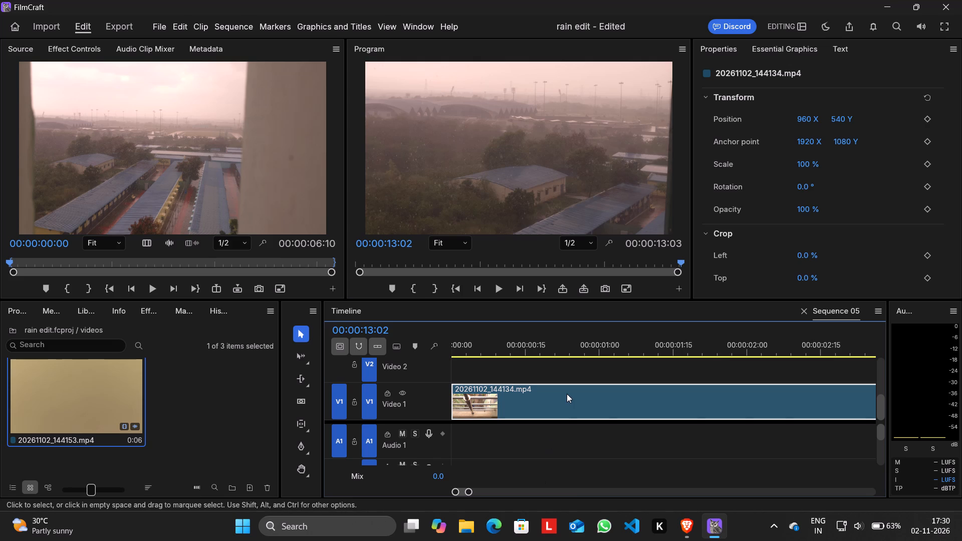
right_click(567, 394)
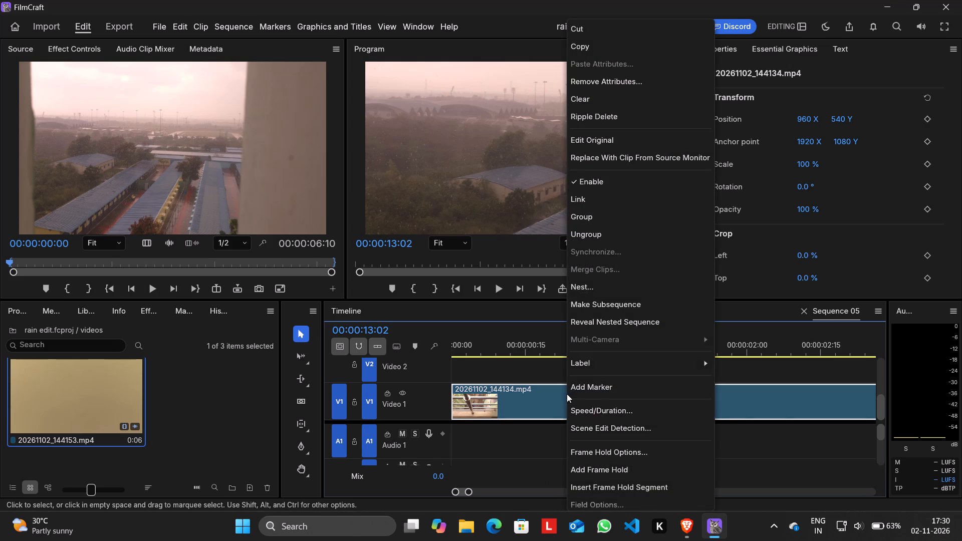
click(619, 410)
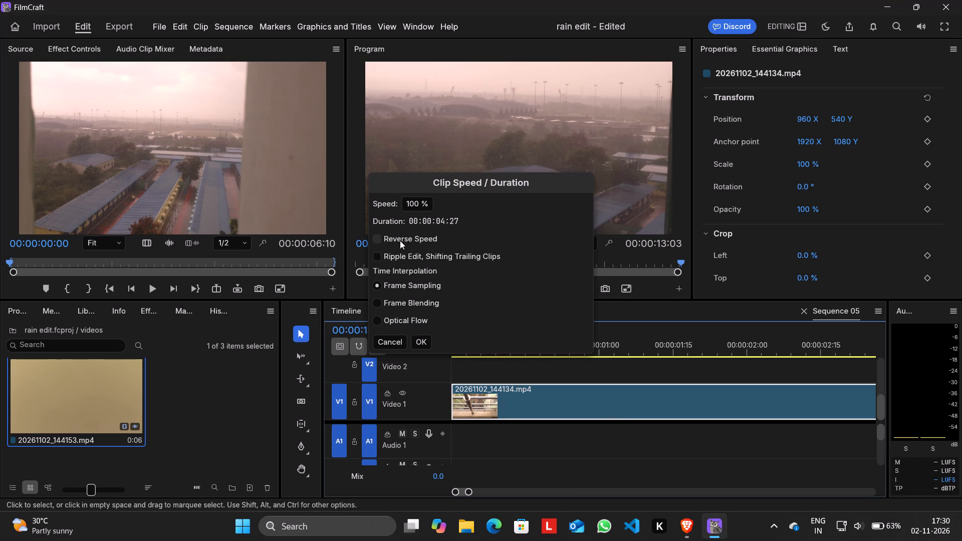
click(426, 207)
key(BackSpace)
key(BackSpace)
text(75)
click(423, 338)
Play the sequence to check the slowed first clip, and pause partway through the third clip.
click(497, 291)
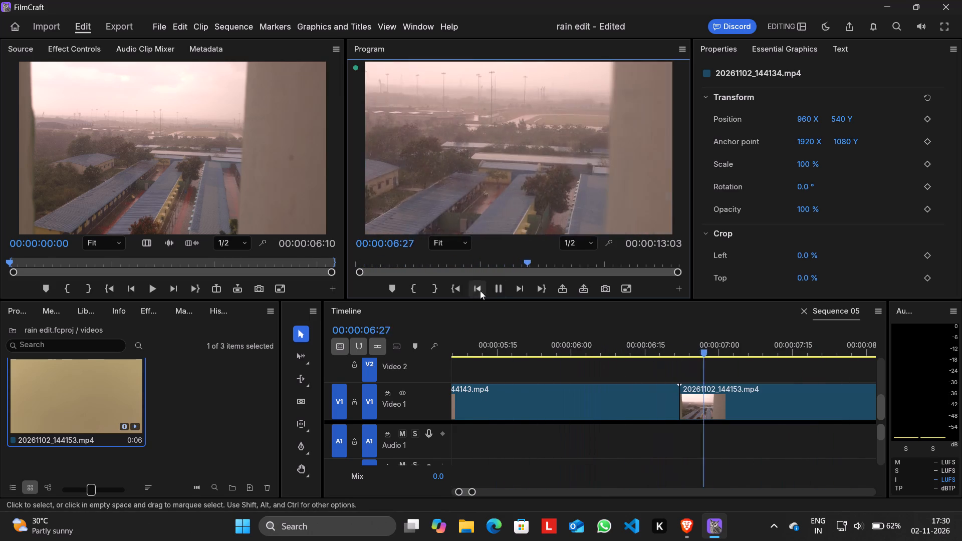
scroll(533, 440, right, 8)
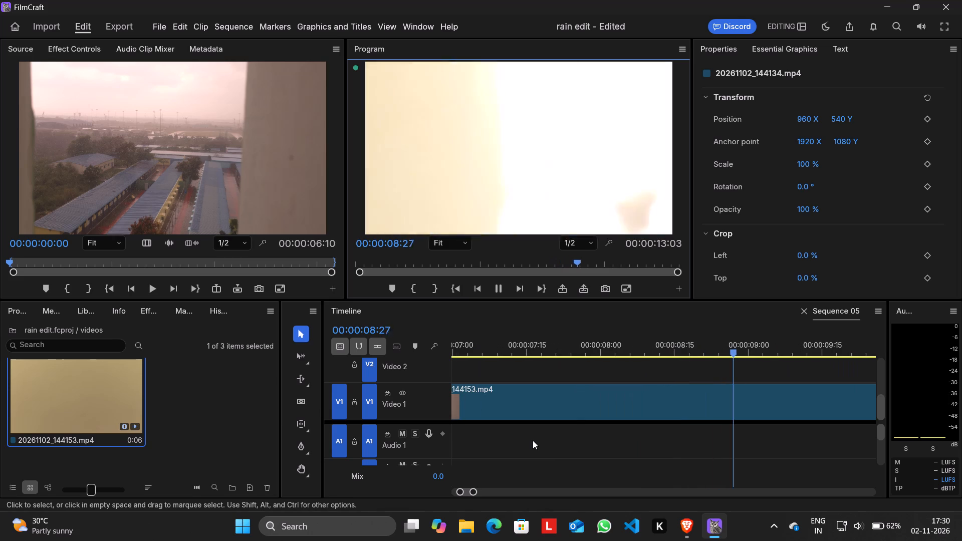
click(502, 289)
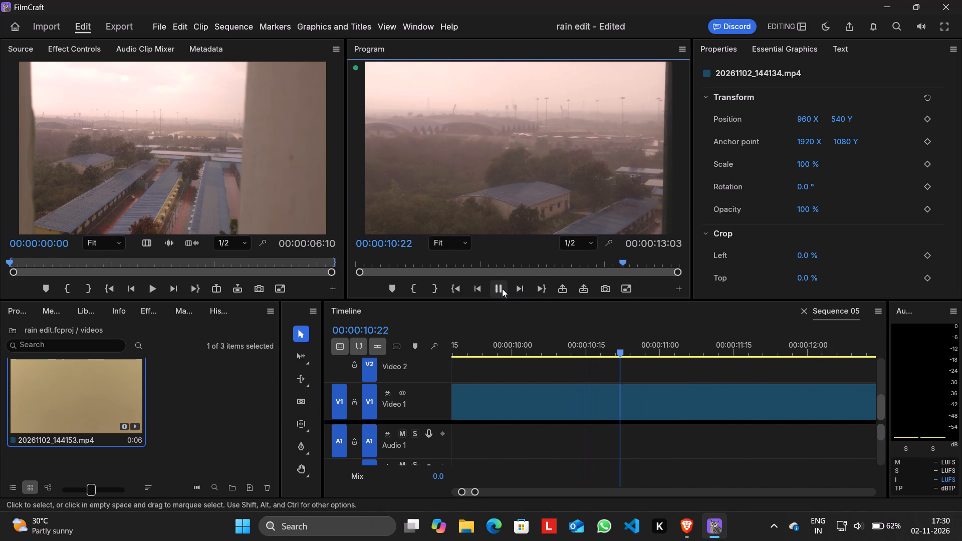
Set the speed of the middle clip on Video 1, 20261102_144143.mp4, to 75%.
scroll(547, 400, right, 6)
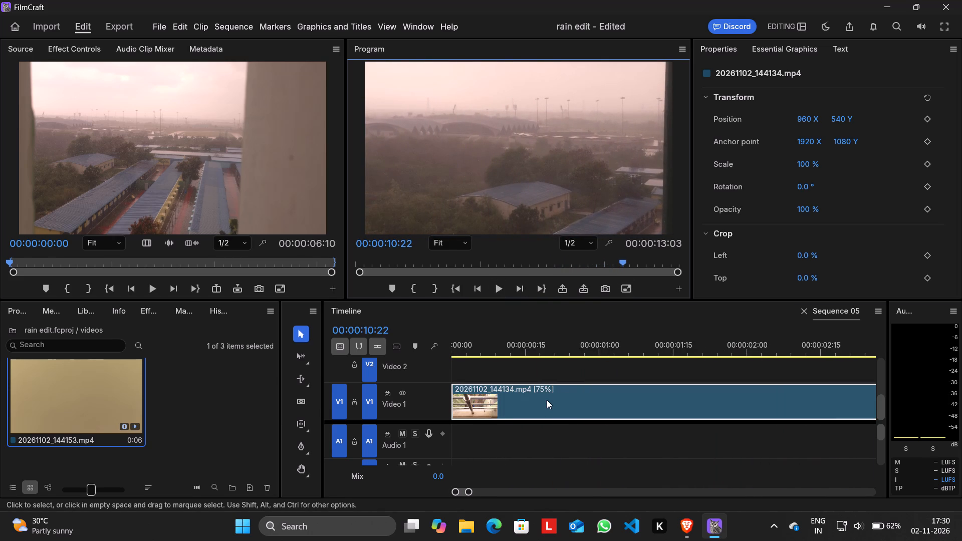
scroll(547, 400, right, 2)
scroll(547, 400, left, 4)
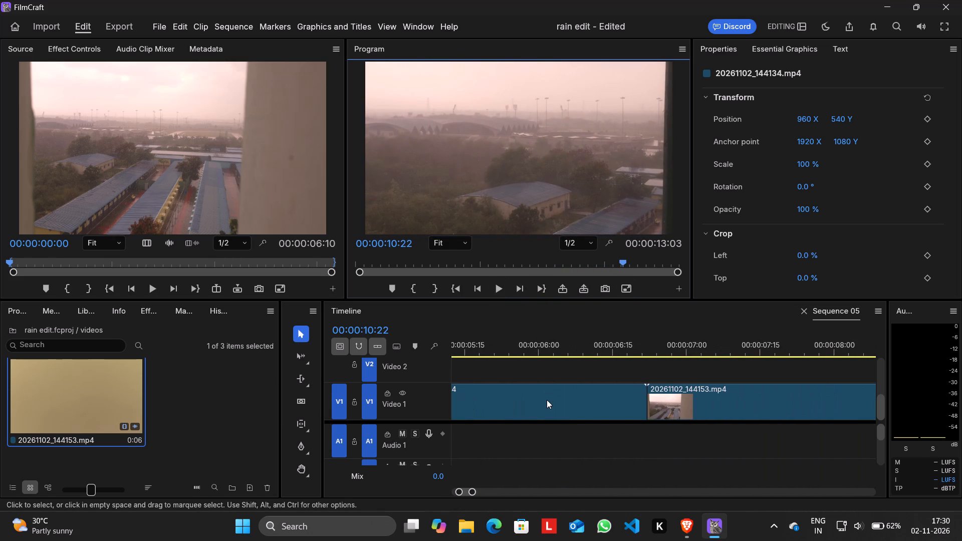
click(547, 400)
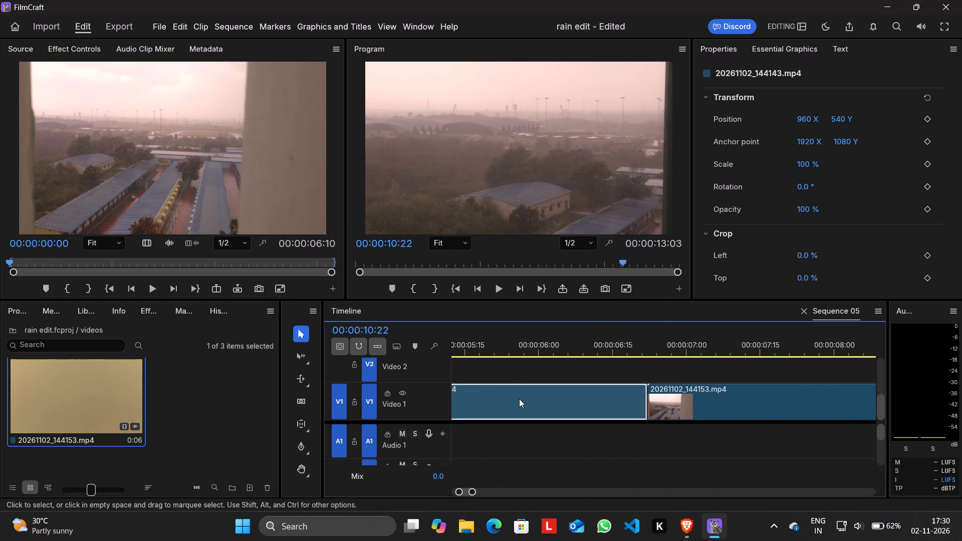
right_click(519, 399)
click(565, 411)
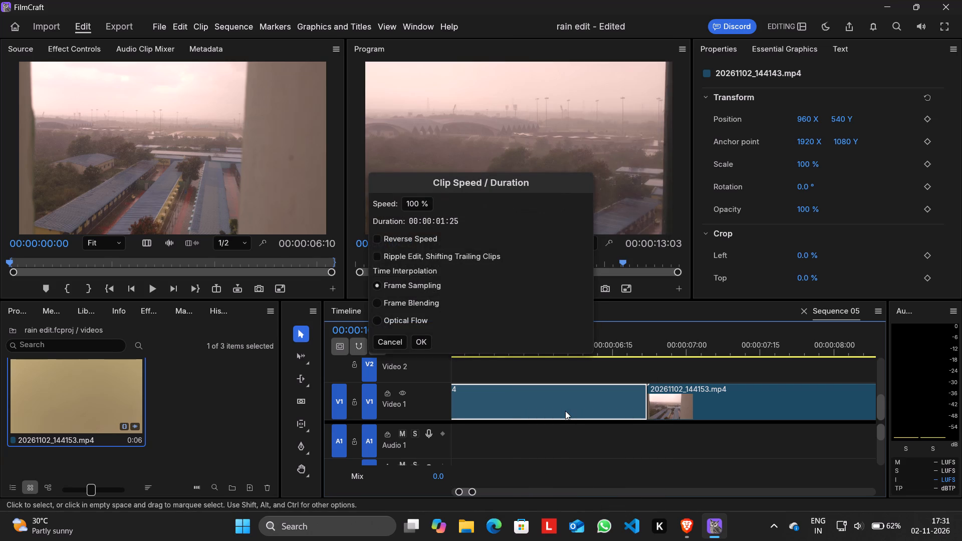
click(429, 207)
key(7)
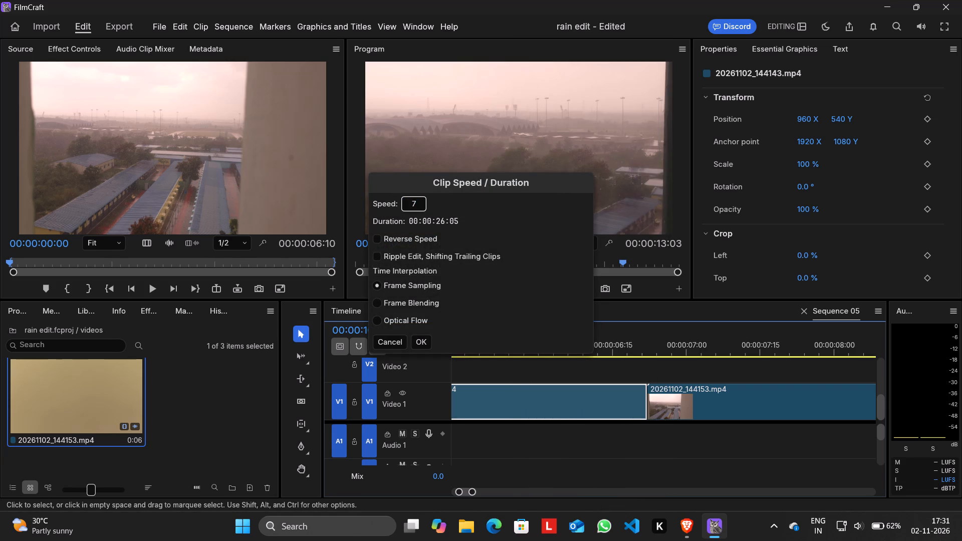
key(5)
key(Return)
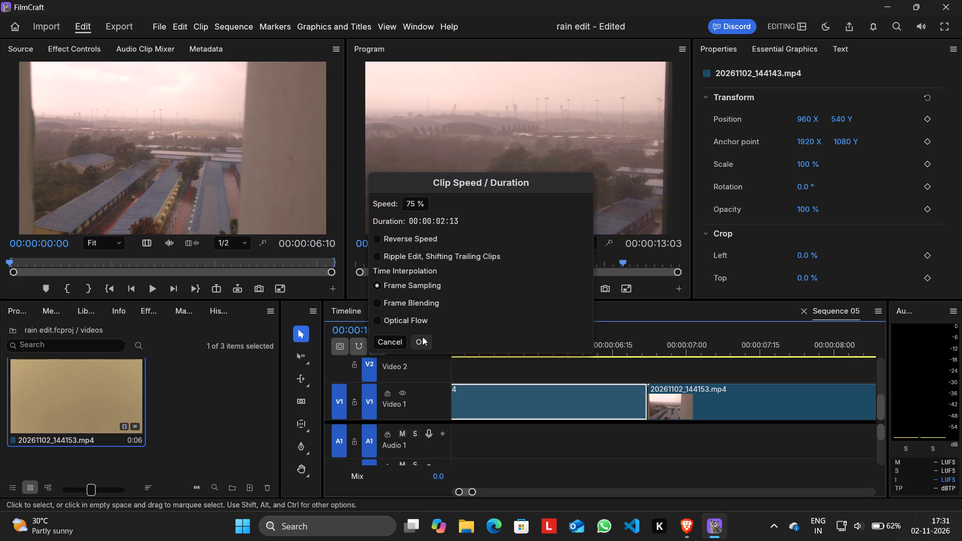
click(422, 337)
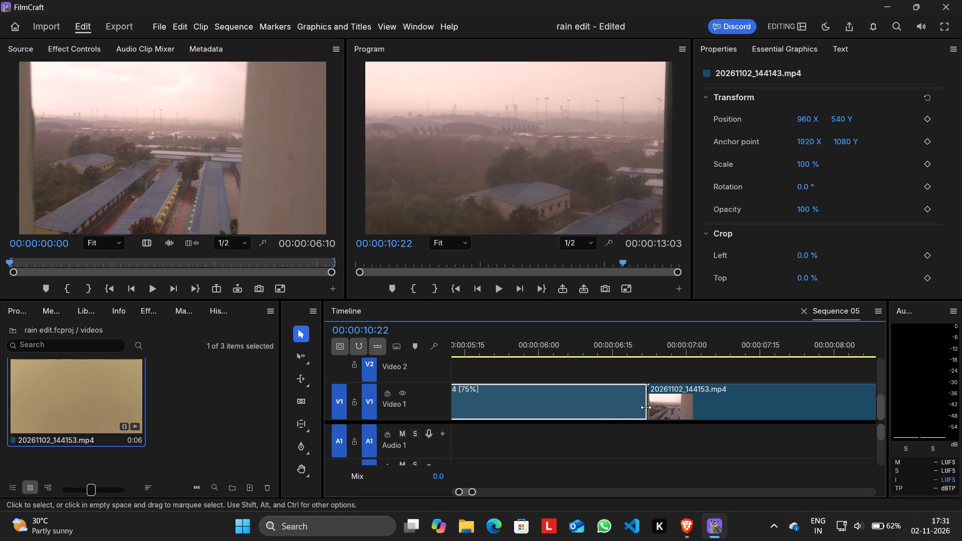
Set the speed of the last clip on Video 1, 20261102_144153.mp4, to 75%.
click(705, 407)
right_click(705, 407)
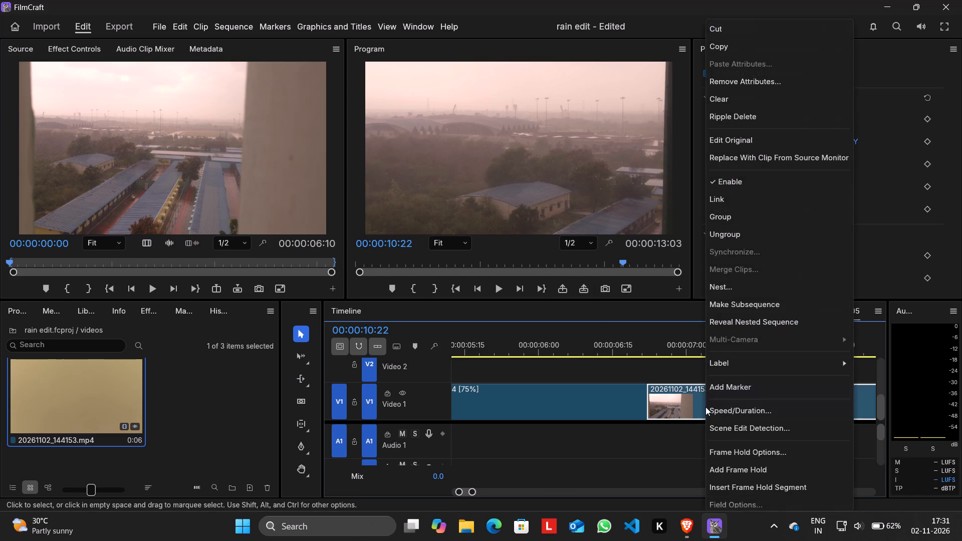
click(759, 413)
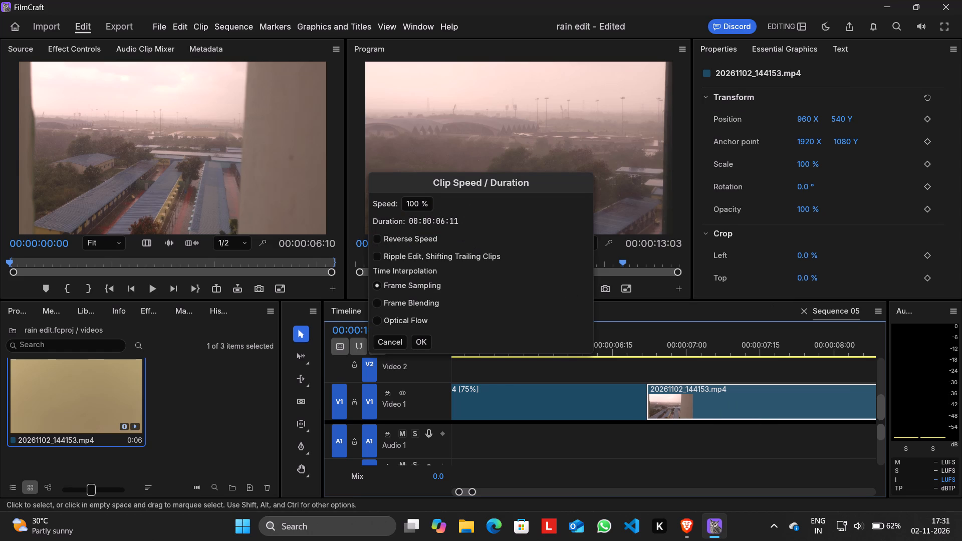
click(429, 203)
text(75)
key(Return)
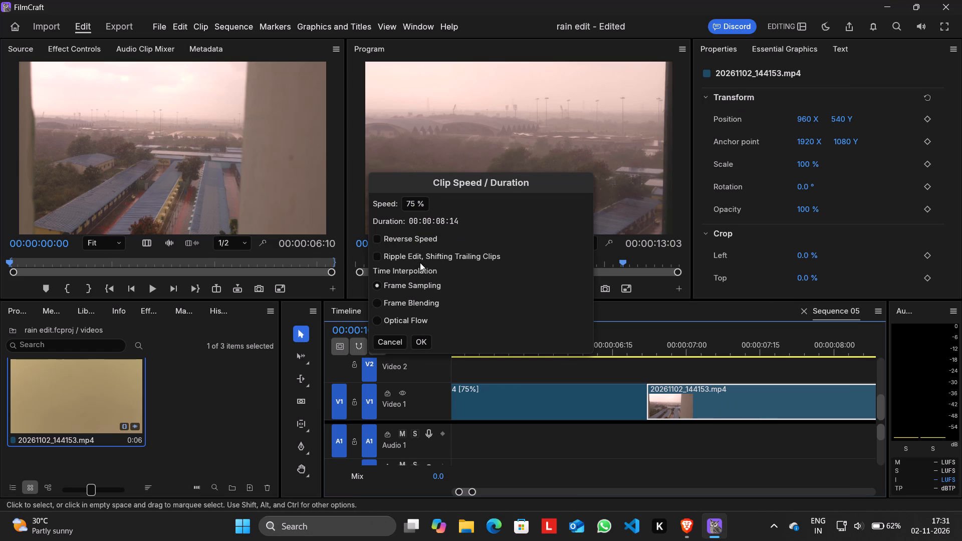
click(422, 341)
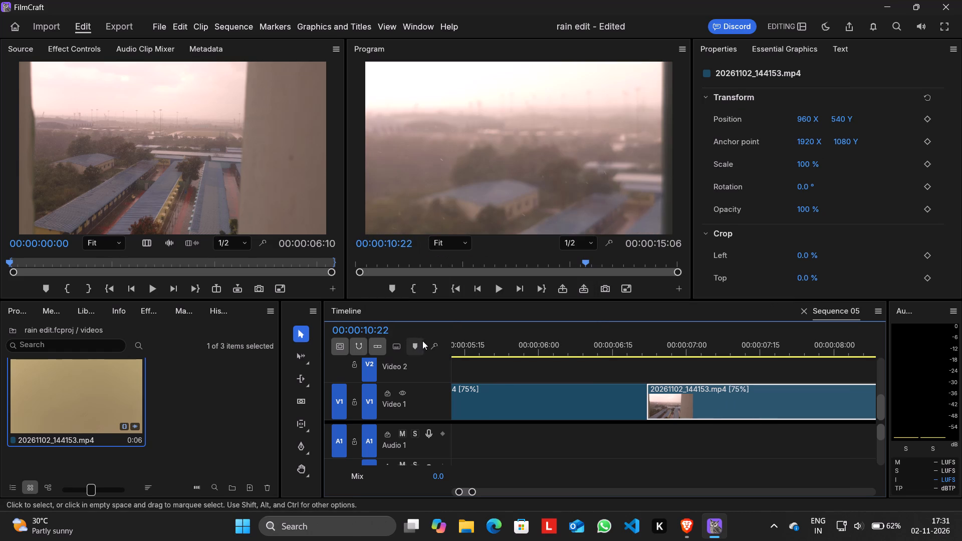
Play the sequence to its end to review the three slowed clips.
scroll(587, 427, right, 9)
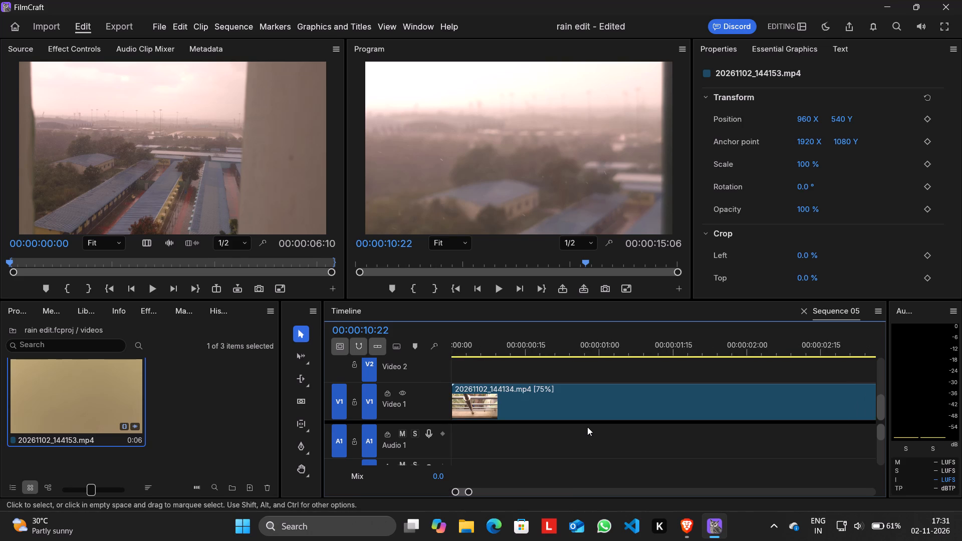
scroll(587, 427, right, 5)
click(457, 404)
click(502, 293)
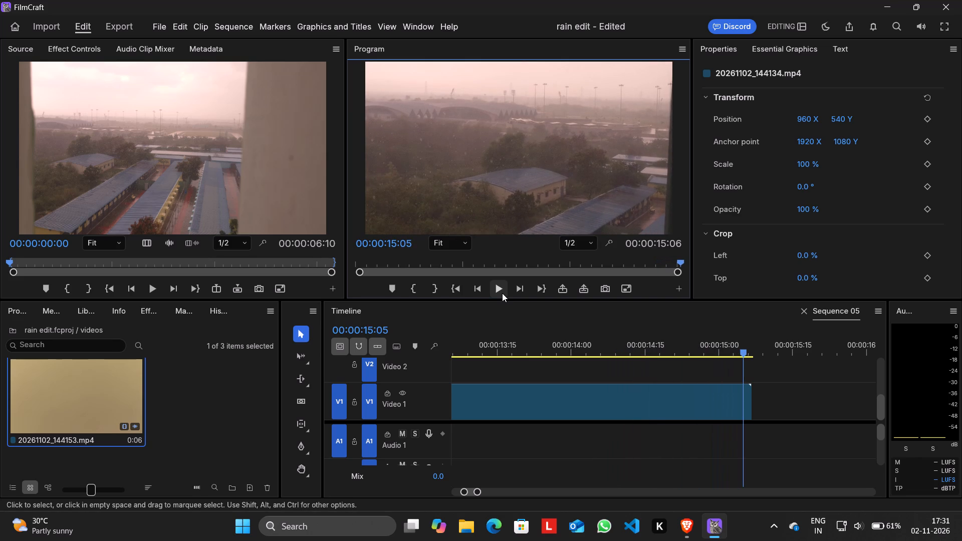
click(502, 293)
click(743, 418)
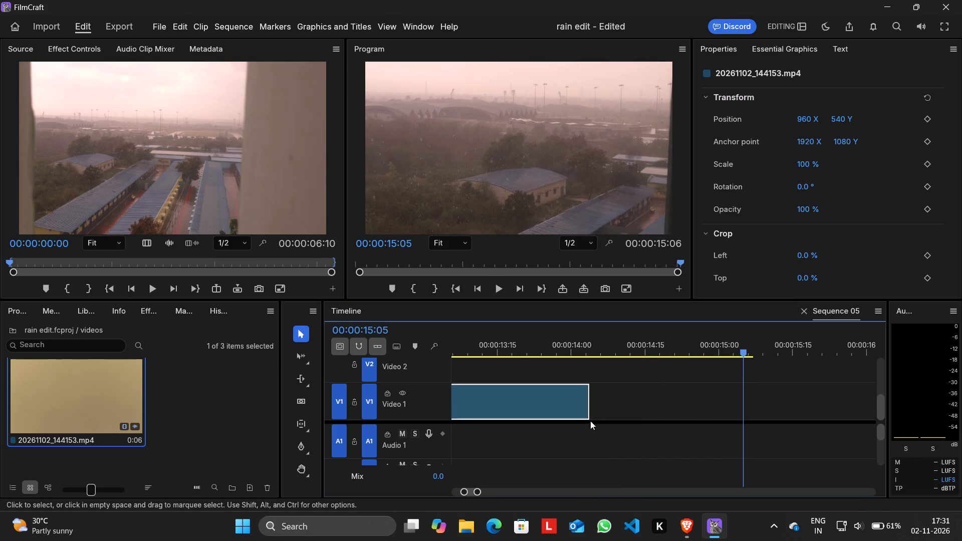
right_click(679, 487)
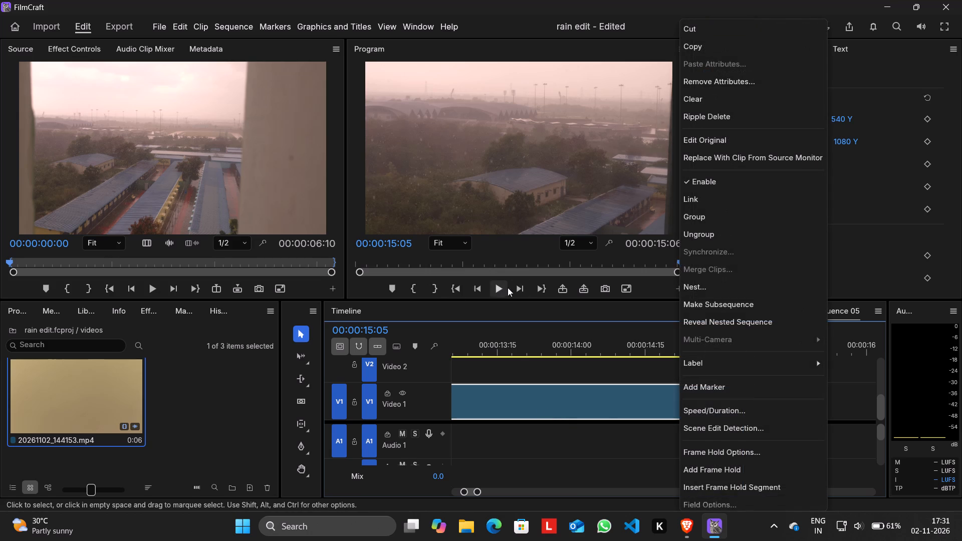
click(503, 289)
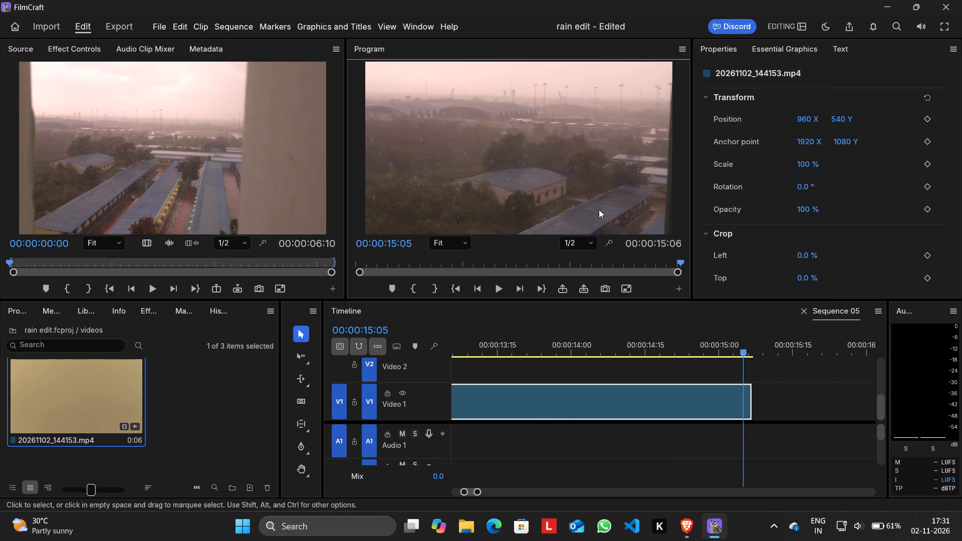
Return the playhead to the very start of the sequence and play the slowed clips again.
drag(680, 265, 269, 267)
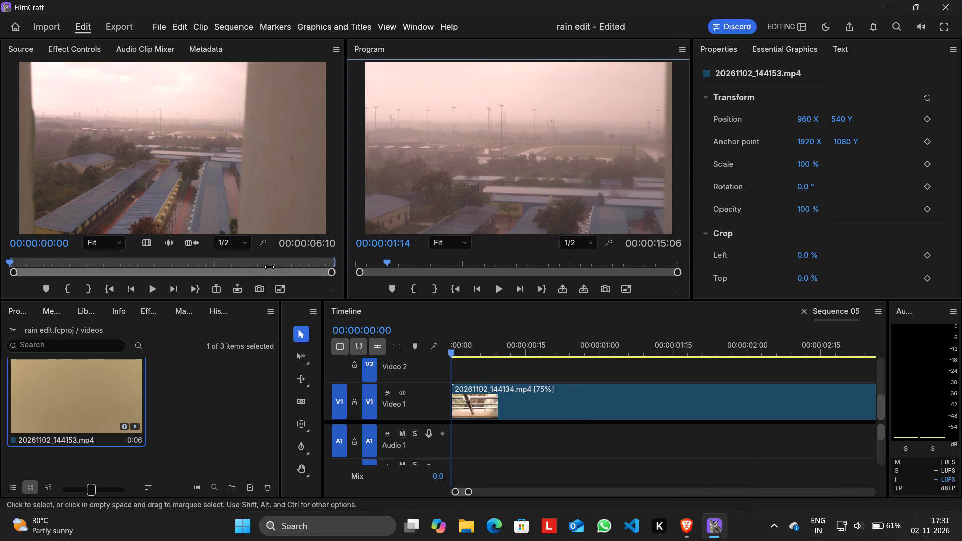
drag(269, 267, 167, 241)
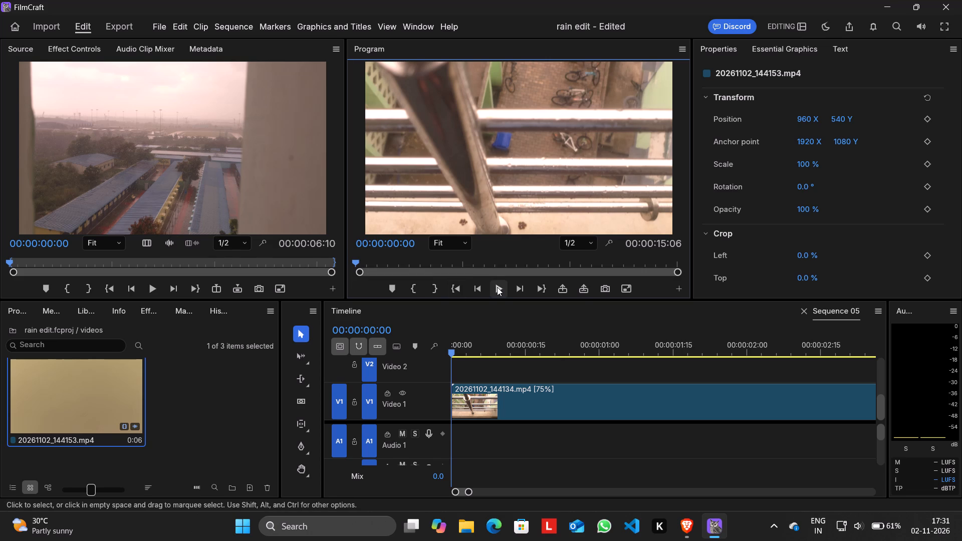
click(497, 287)
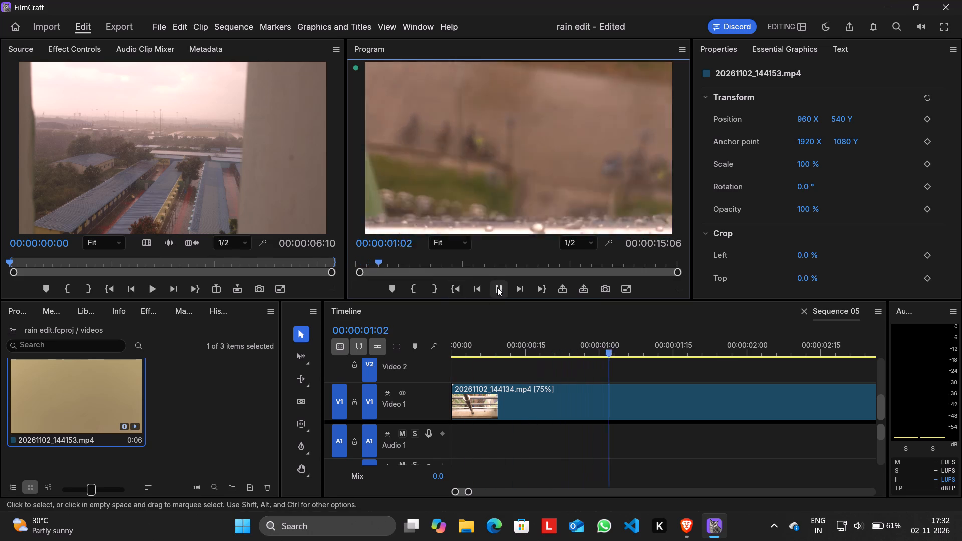